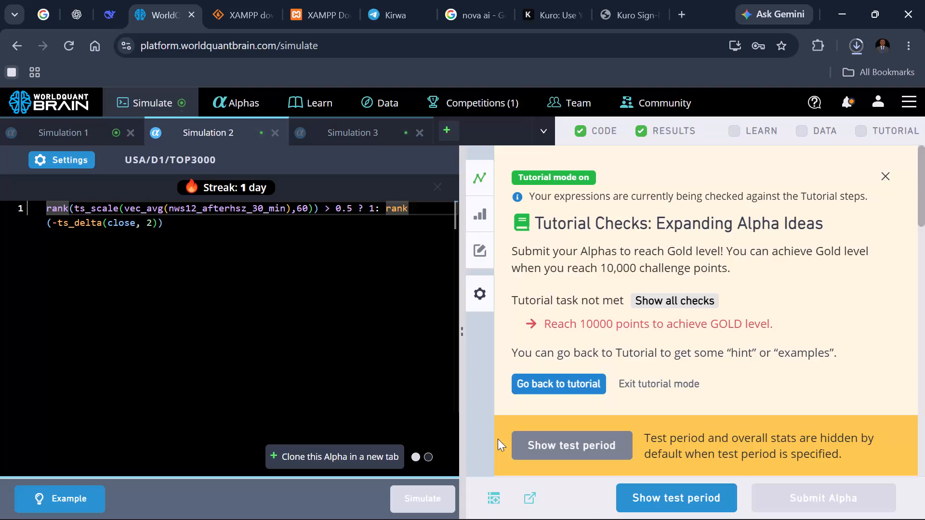
# Reveal Simulation 2's test period and examine its IS Summary for the IS period.
pyautogui.scroll(-2, 706, 387)
pyautogui.click(636, 496)
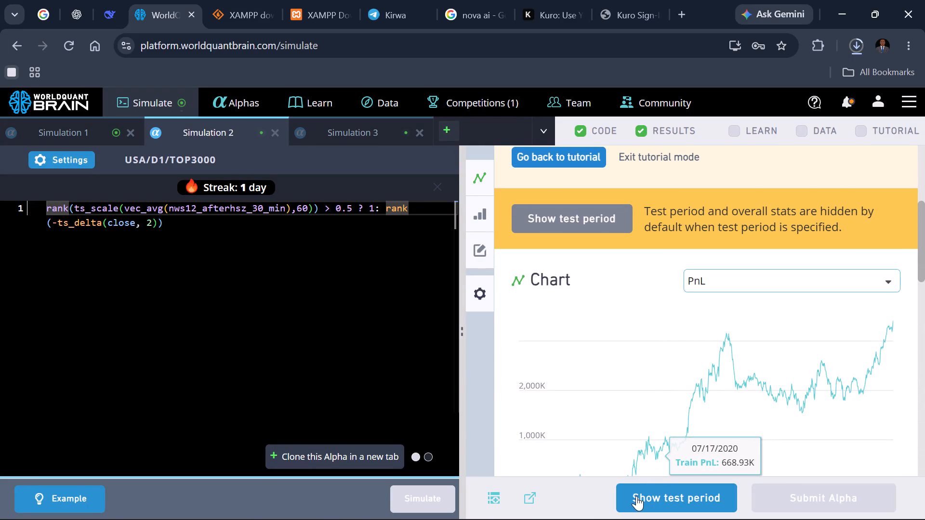
pyautogui.scroll(-2, 768, 371)
pyautogui.click(842, 454)
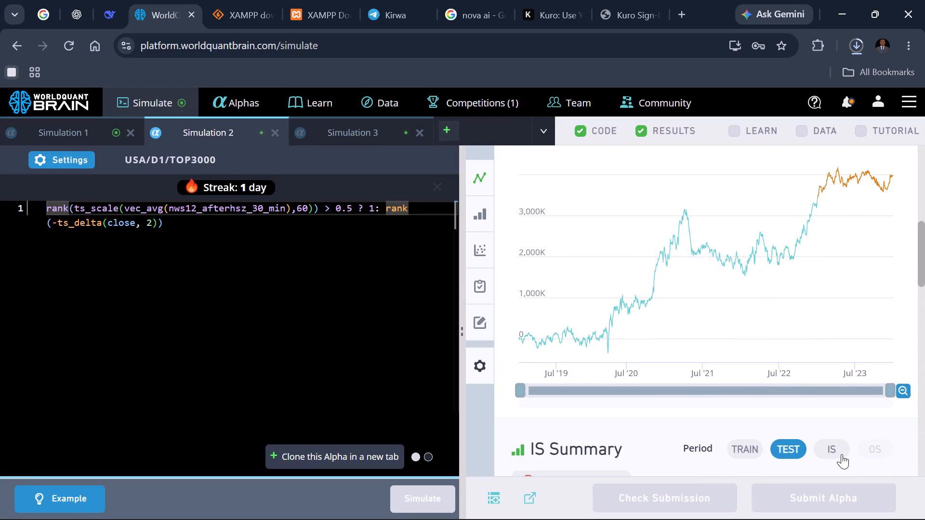
pyautogui.scroll(-2, 742, 373)
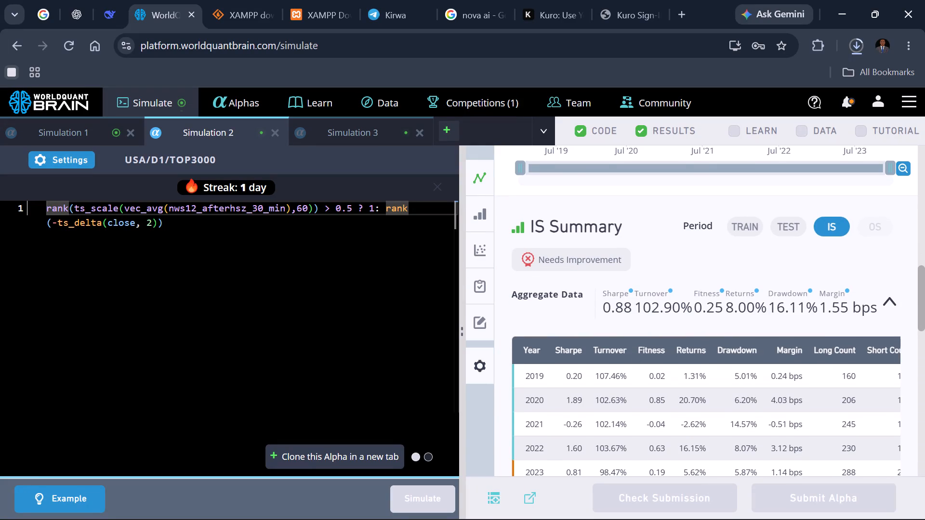
# Set Simulation 2's neutralization to Sector, apply the settings and run the simulation again.
pyautogui.click(74, 164)
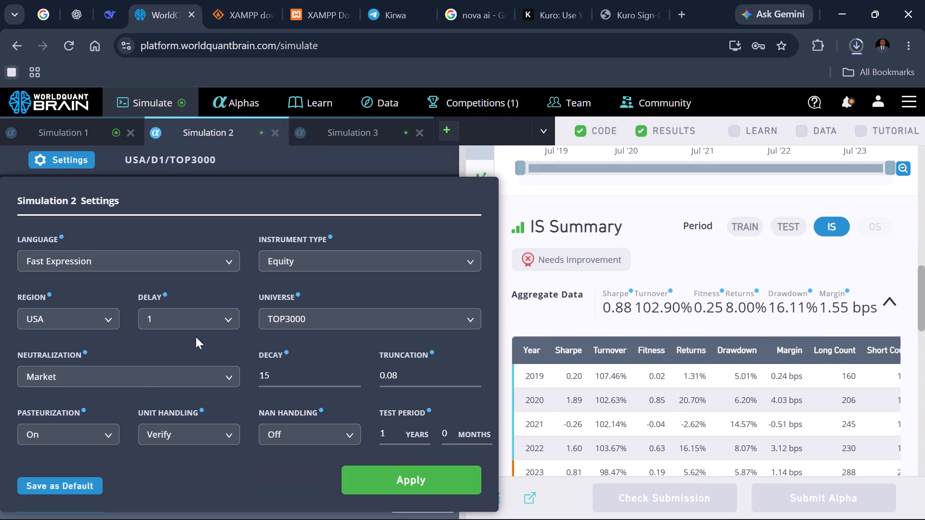
pyautogui.click(156, 375)
pyautogui.click(98, 443)
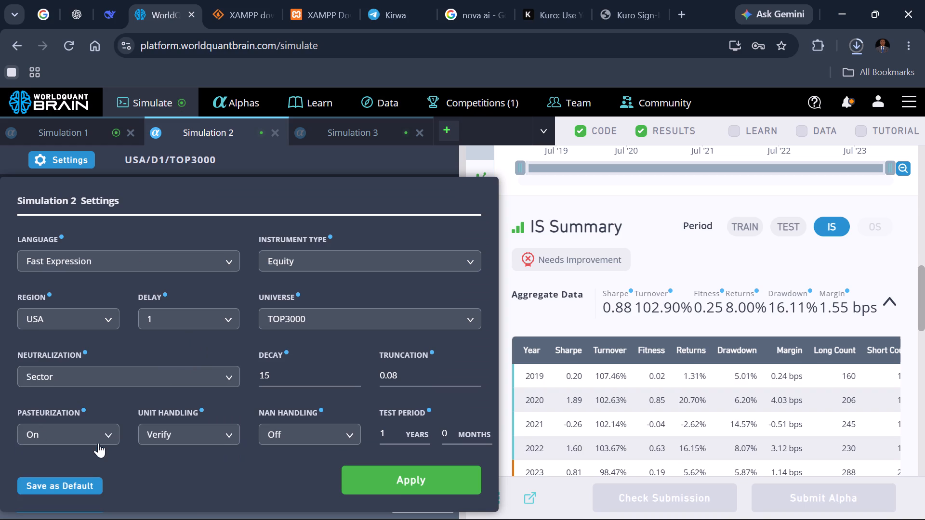
pyautogui.click(386, 479)
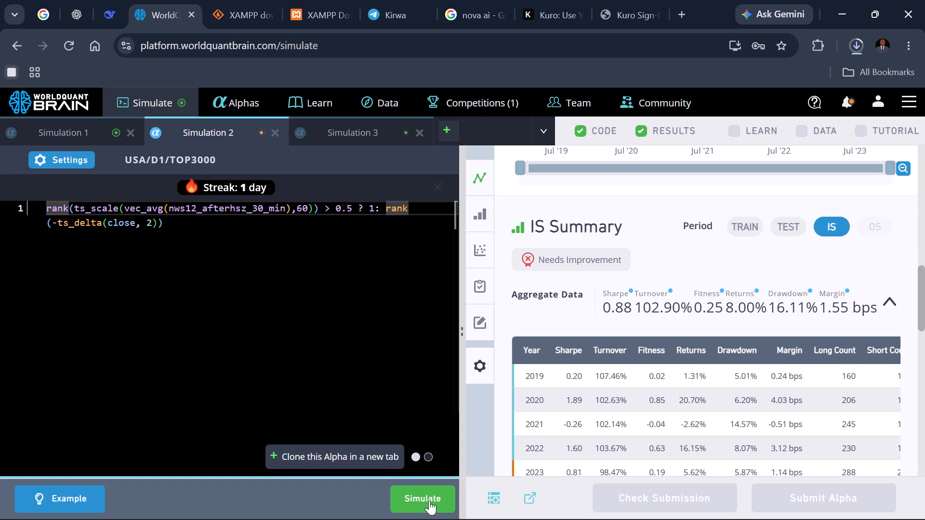
pyautogui.click(429, 496)
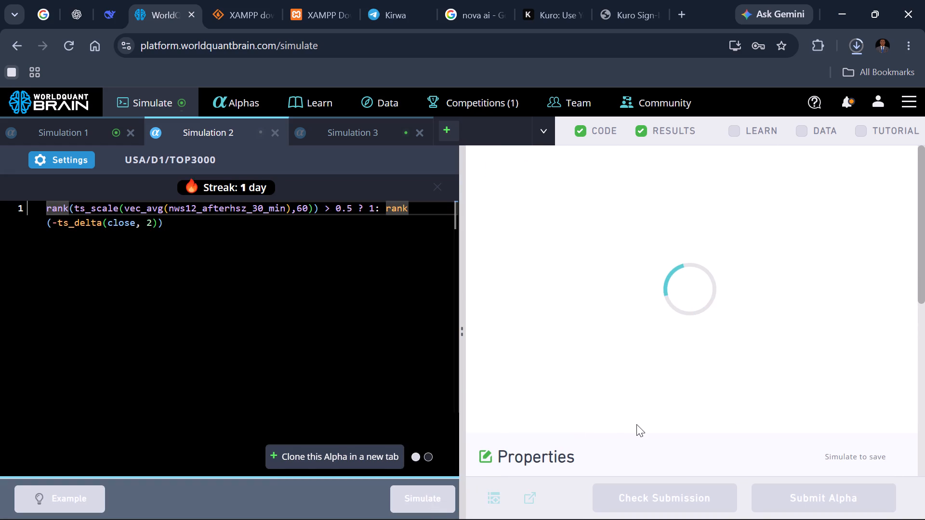
pyautogui.scroll(-1, 642, 415)
# Open Simulation 1 and show the test period on its PnL chart.
pyautogui.click(77, 133)
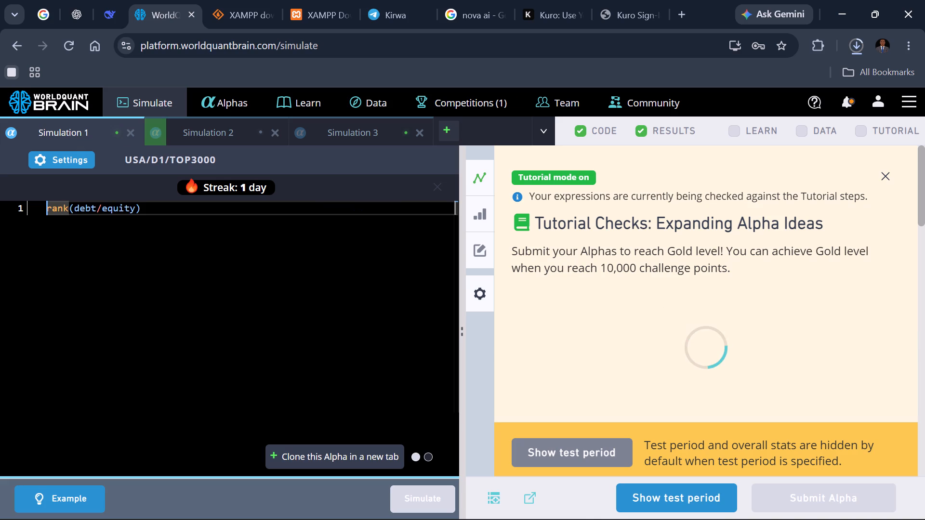
pyautogui.scroll(-4, 710, 332)
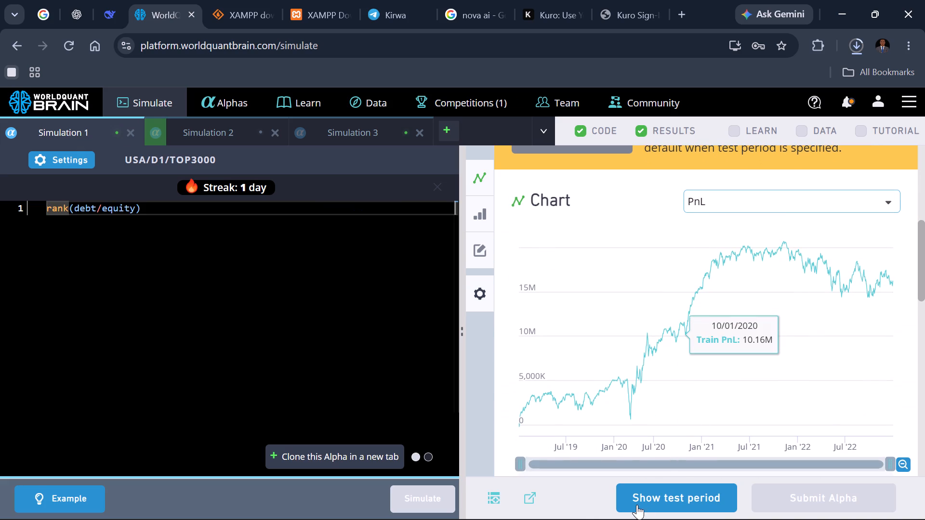
pyautogui.click(640, 497)
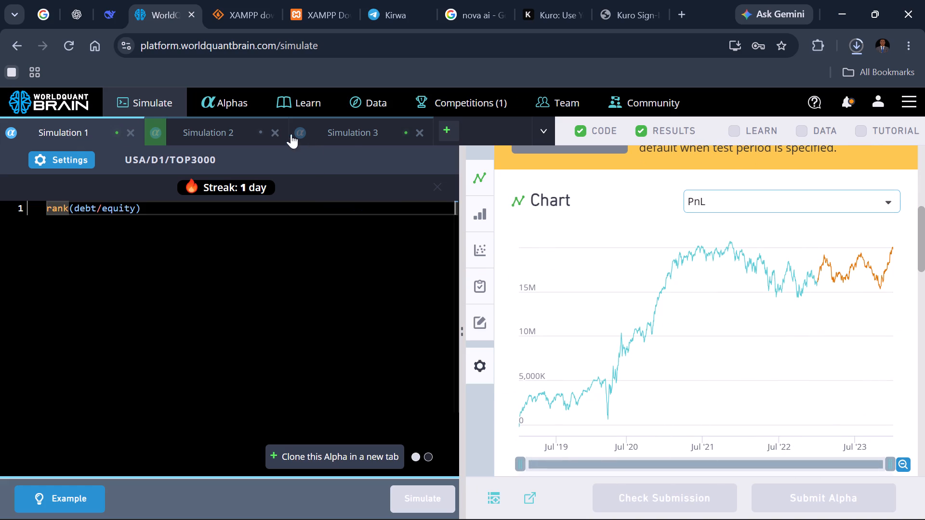
# In Simulation 3, replace equity with cap so the expression reads rank(assets/cap), and run the simulation.
pyautogui.click(347, 134)
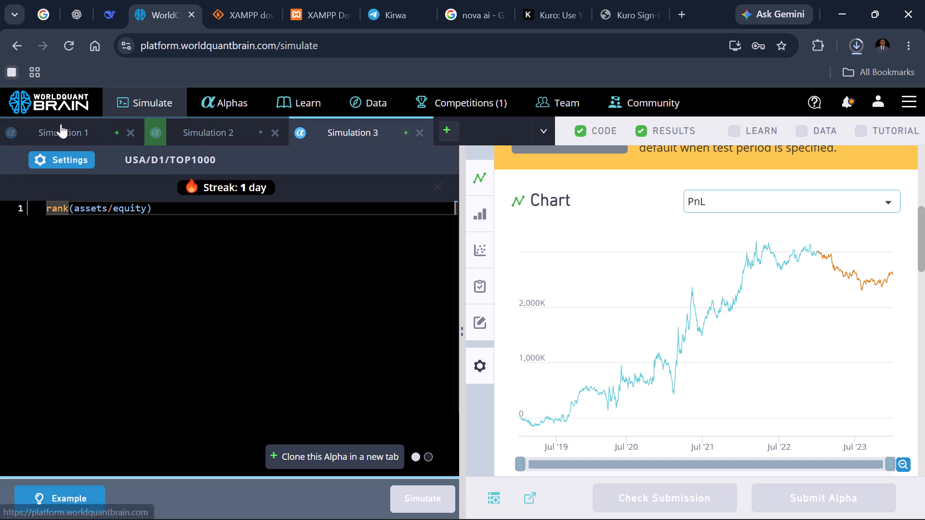
pyautogui.doubleClick(126, 211)
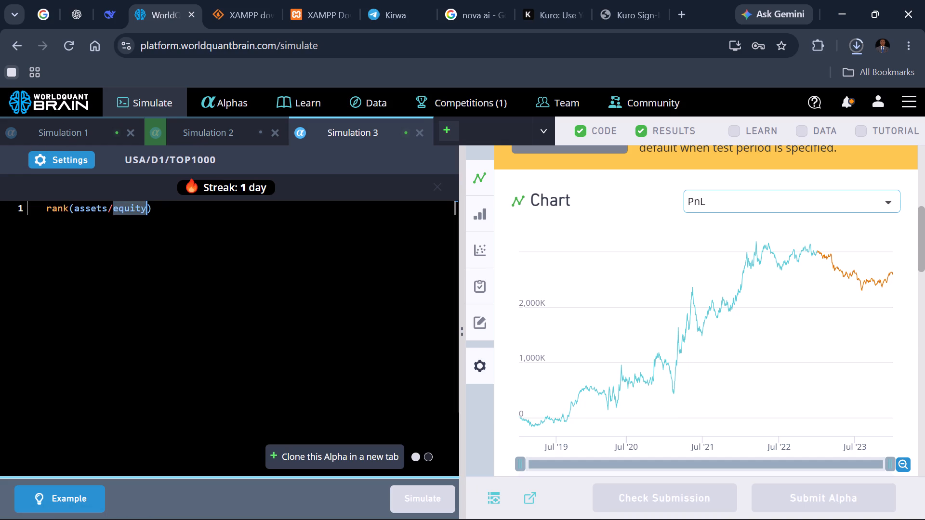
pyautogui.write('cap')
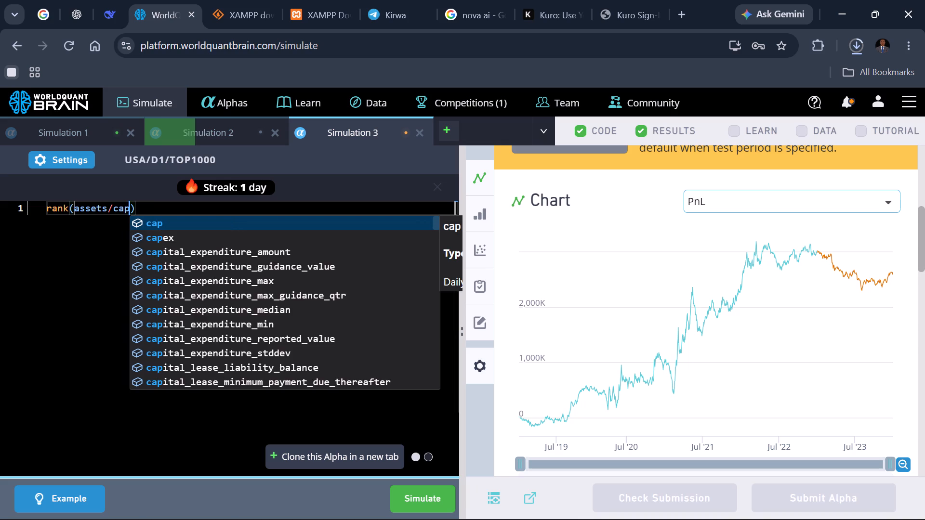
pyautogui.press('Return')
pyautogui.click(401, 494)
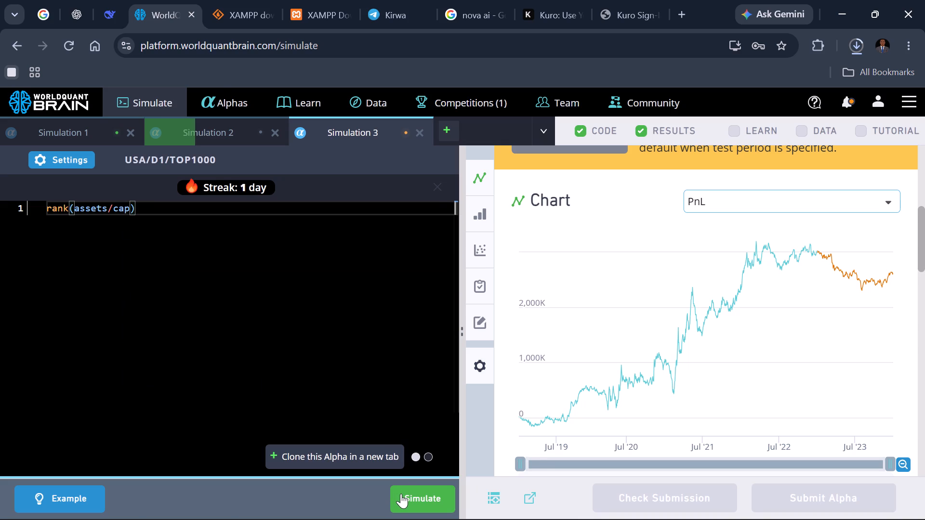
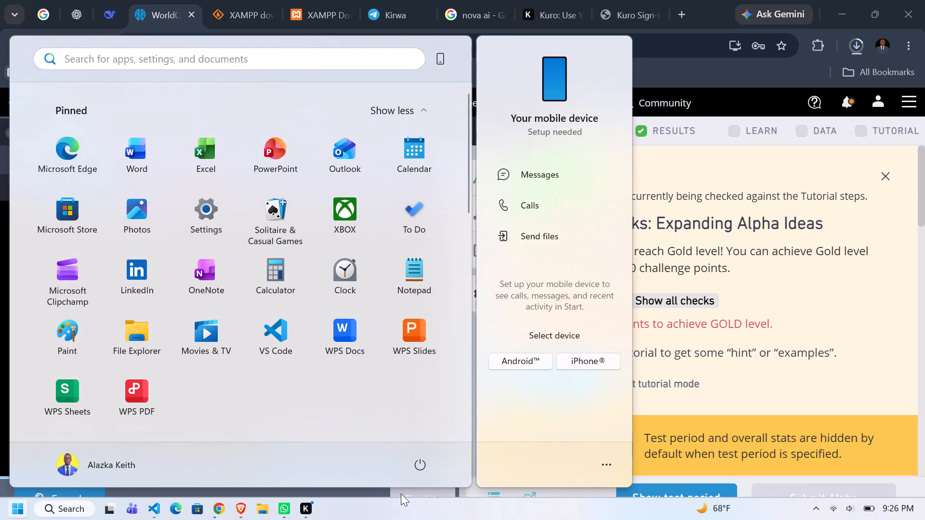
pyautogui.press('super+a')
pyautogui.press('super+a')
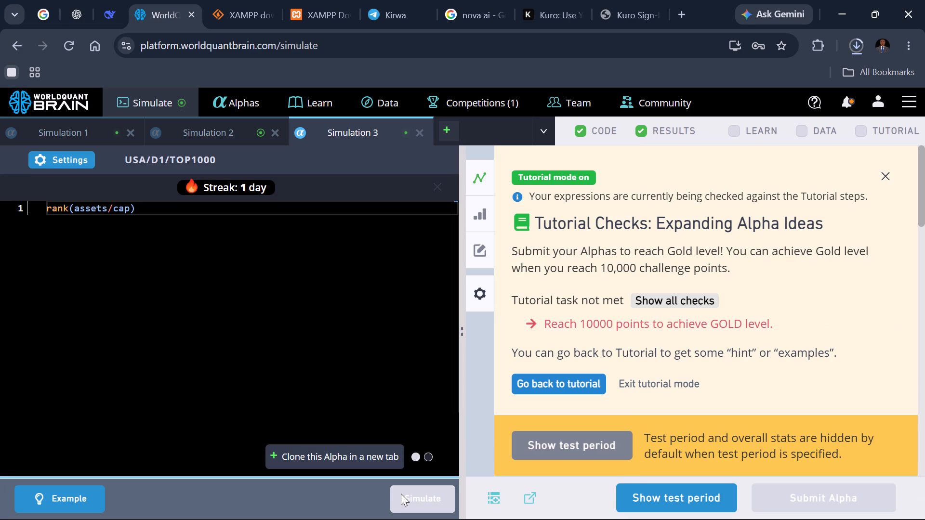
# Reveal Simulation 3's test period, view its IS Summary for the IS period and expand the failed checks under IS Testing Status.
pyautogui.scroll(-3, 690, 396)
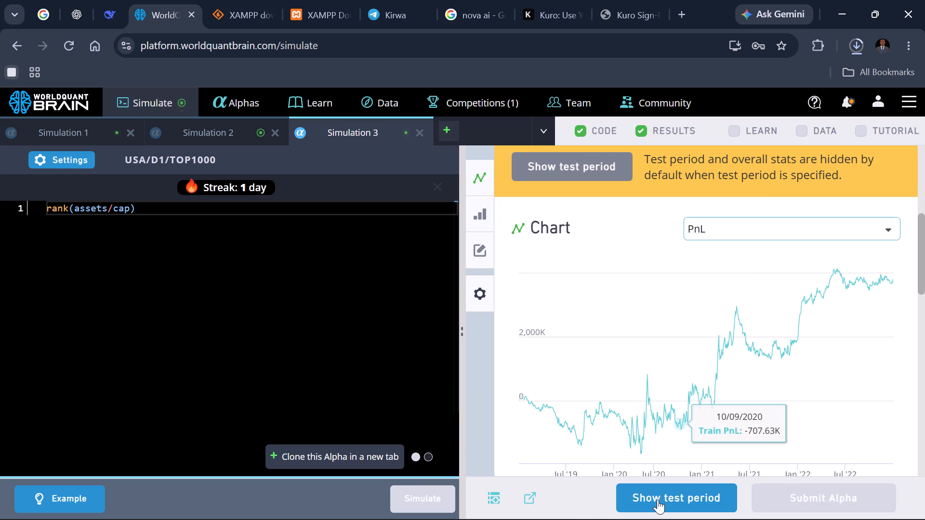
pyautogui.click(657, 499)
pyautogui.scroll(-2, 737, 379)
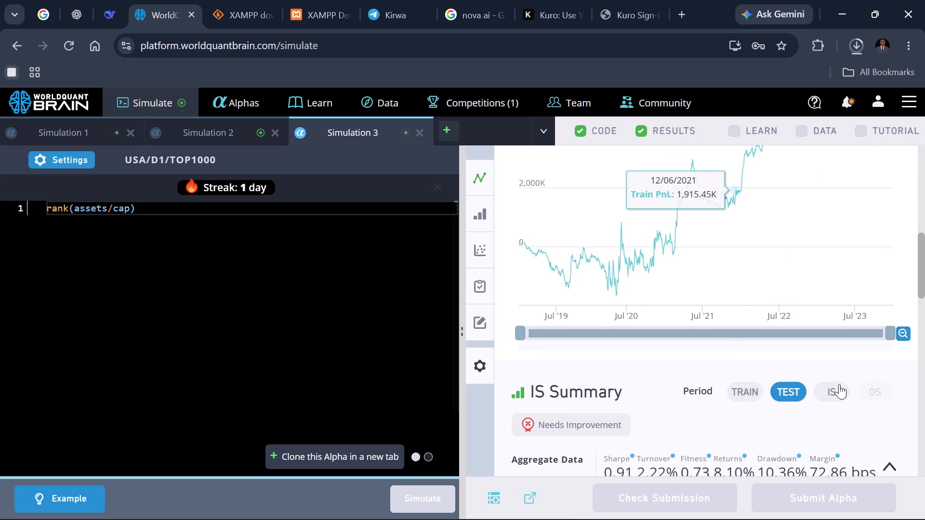
pyautogui.click(837, 385)
pyautogui.scroll(-2, 691, 371)
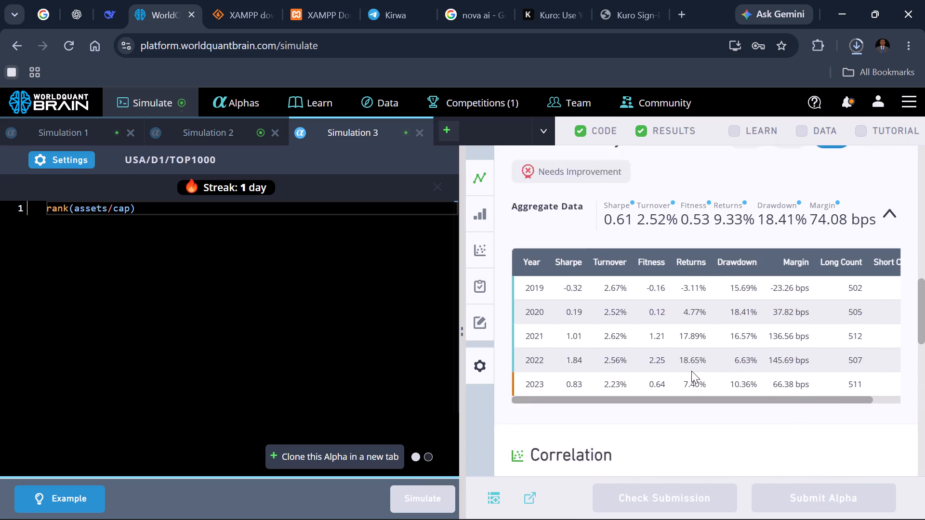
pyautogui.scroll(-3, 691, 371)
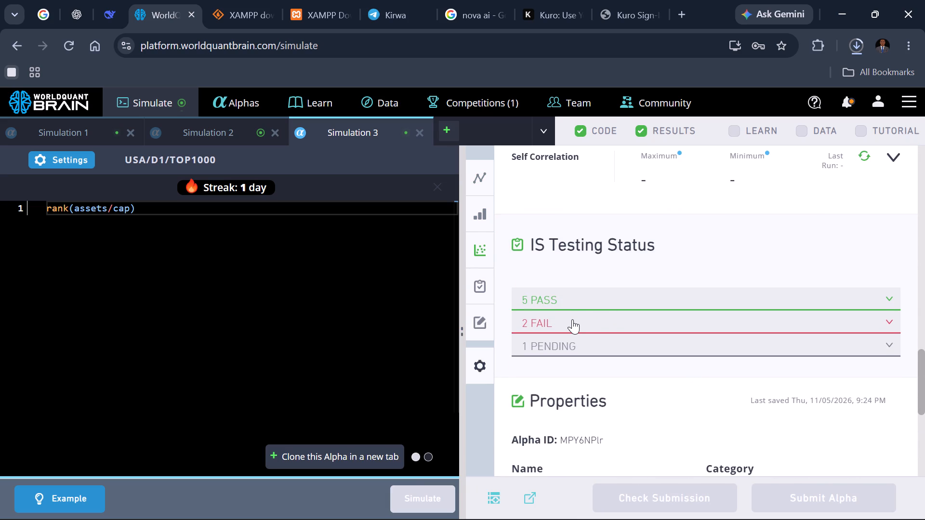
pyautogui.click(572, 319)
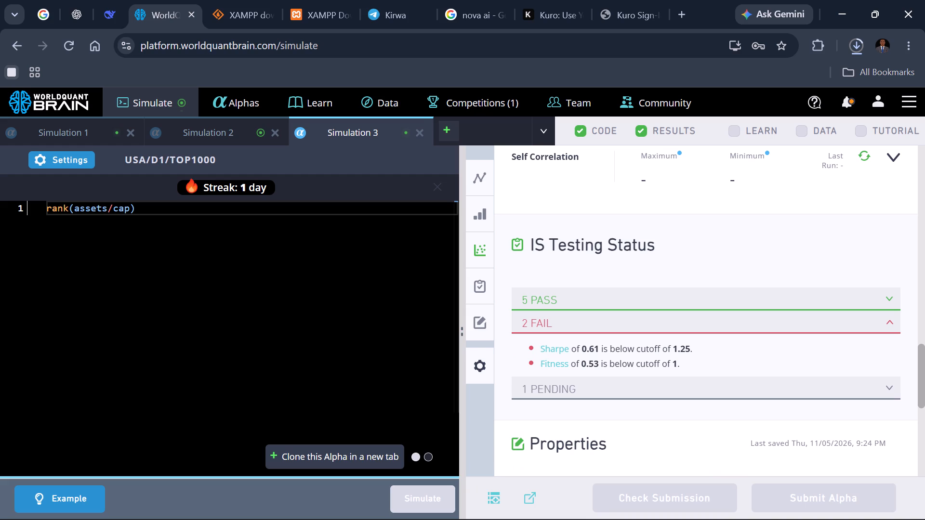
# In Simulation 3, replace the division with subtraction so the expression reads rank(assets-cap), and run the simulation.
pyautogui.doubleClick(111, 208)
pyautogui.click(111, 208)
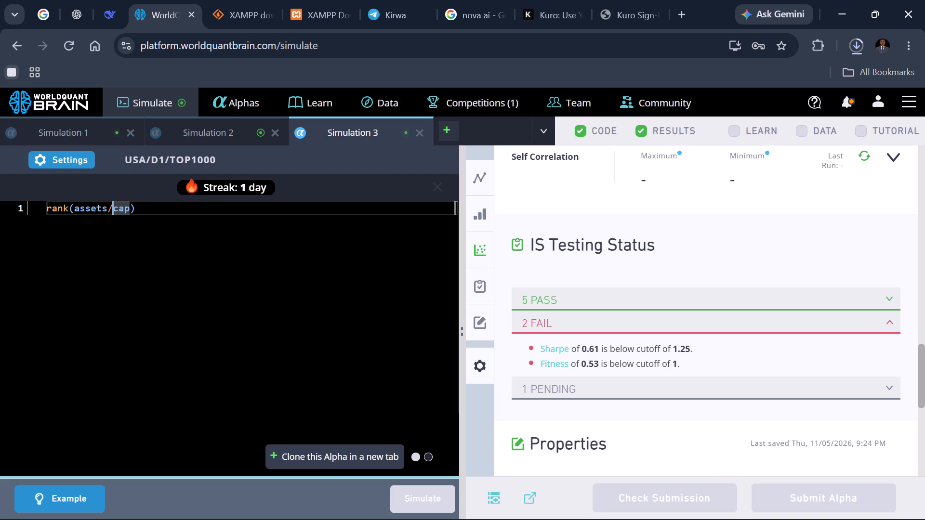
pyautogui.press('BackSpace')
pyautogui.press('-')
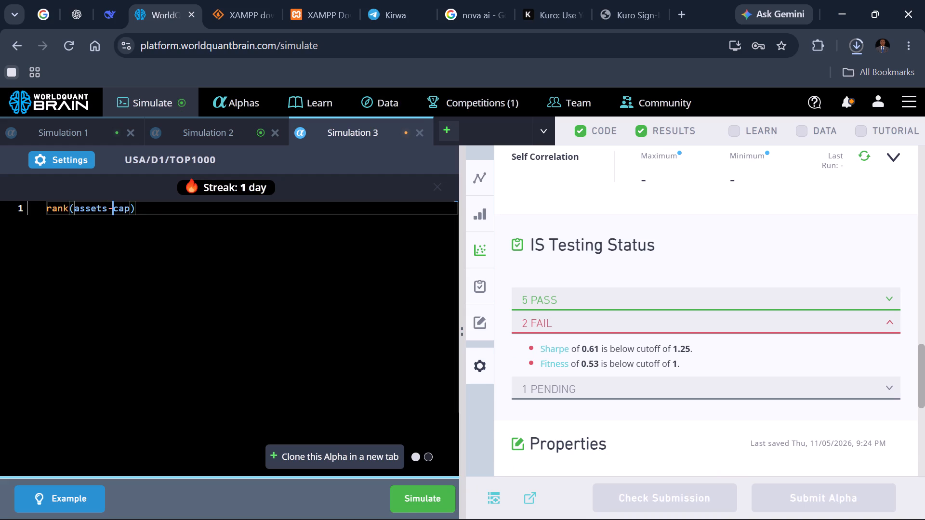
pyautogui.click(406, 495)
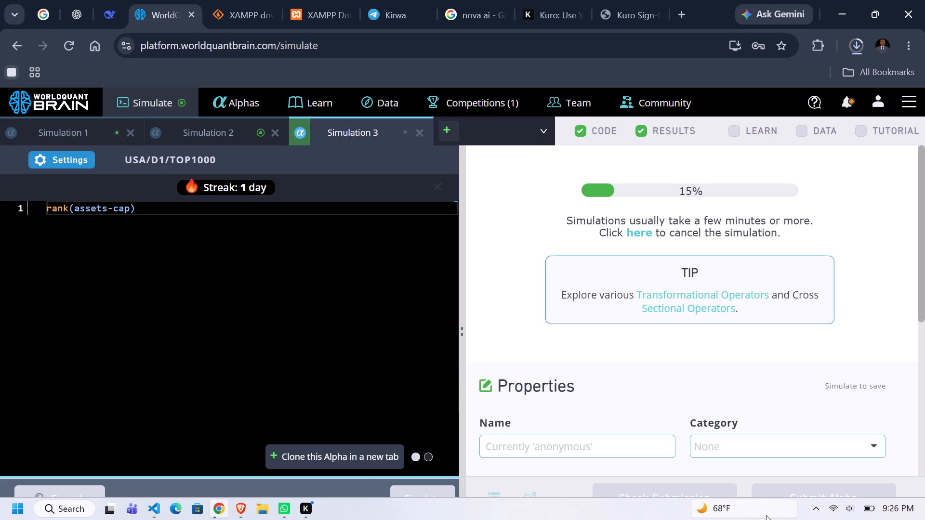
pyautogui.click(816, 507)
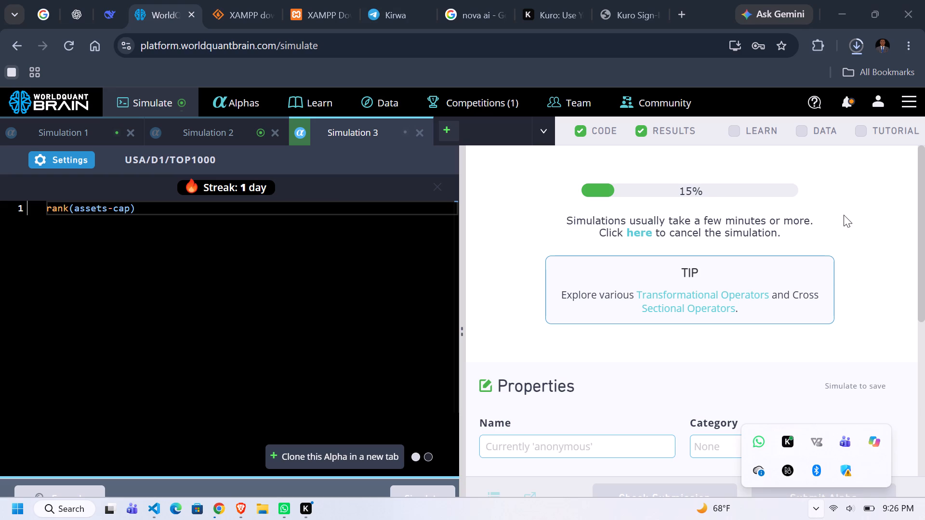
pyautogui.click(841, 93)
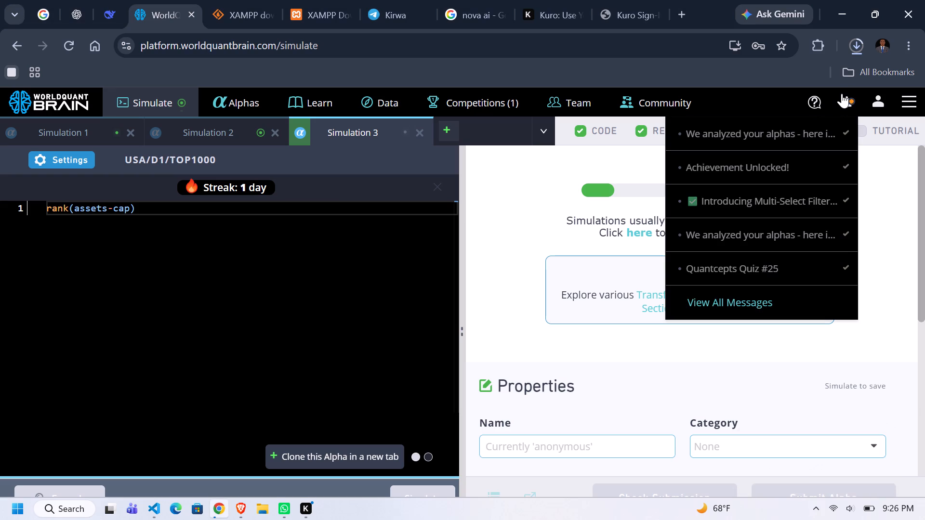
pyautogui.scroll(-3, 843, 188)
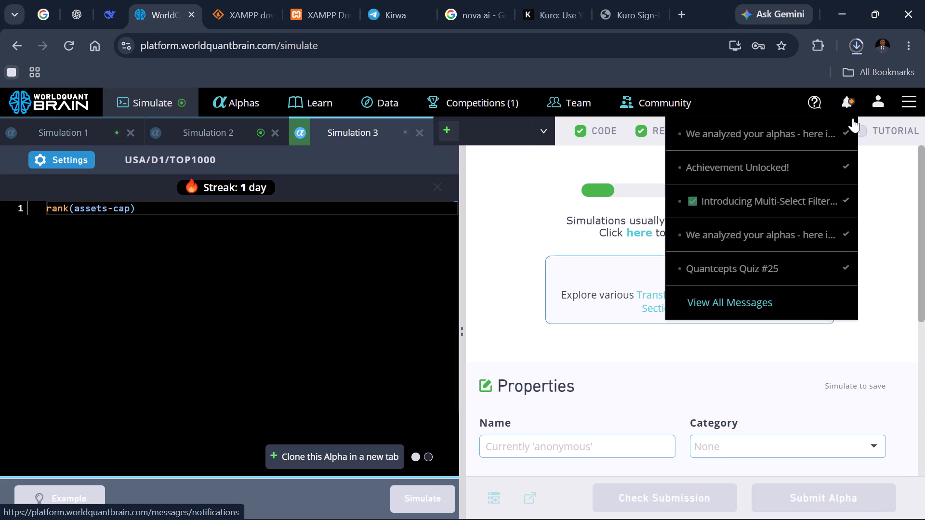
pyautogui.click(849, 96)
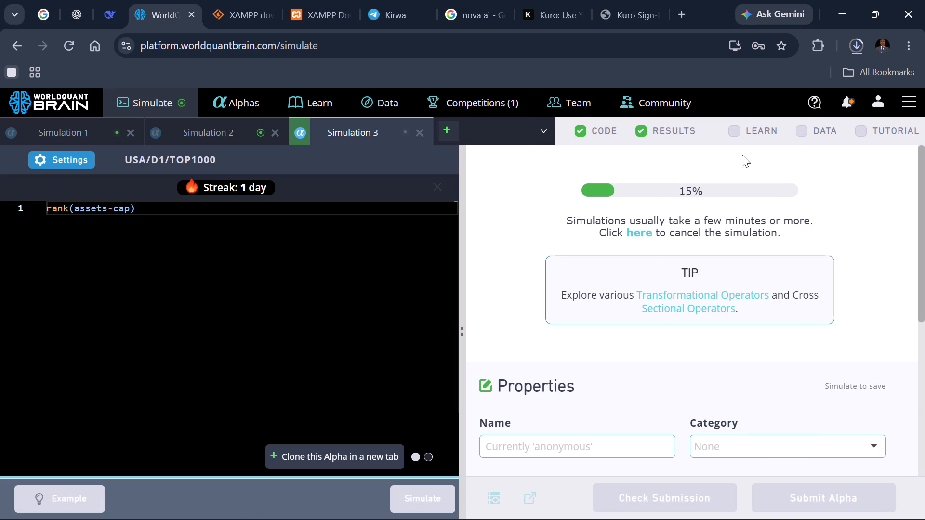
# Open Simulation 2, reveal its test period, view the IS Summary for the IS period and expand the failed checks.
pyautogui.click(202, 128)
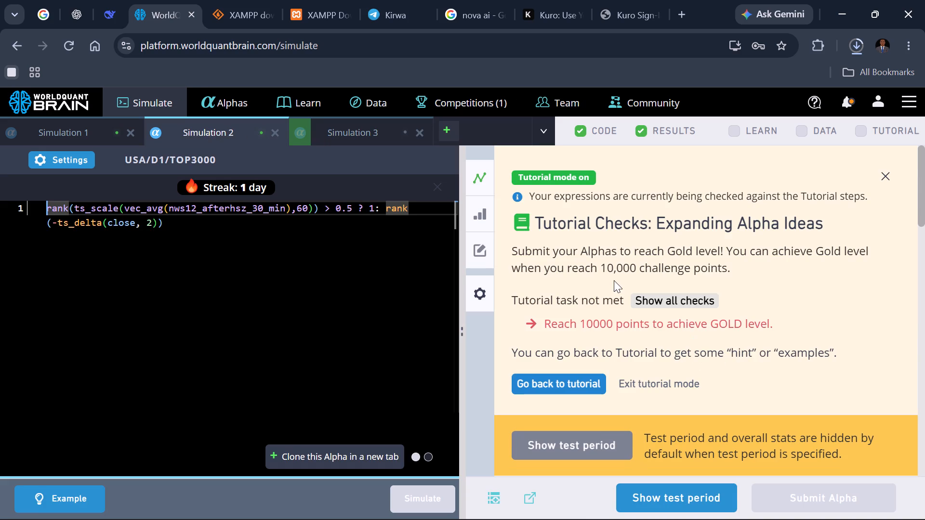
pyautogui.click(669, 496)
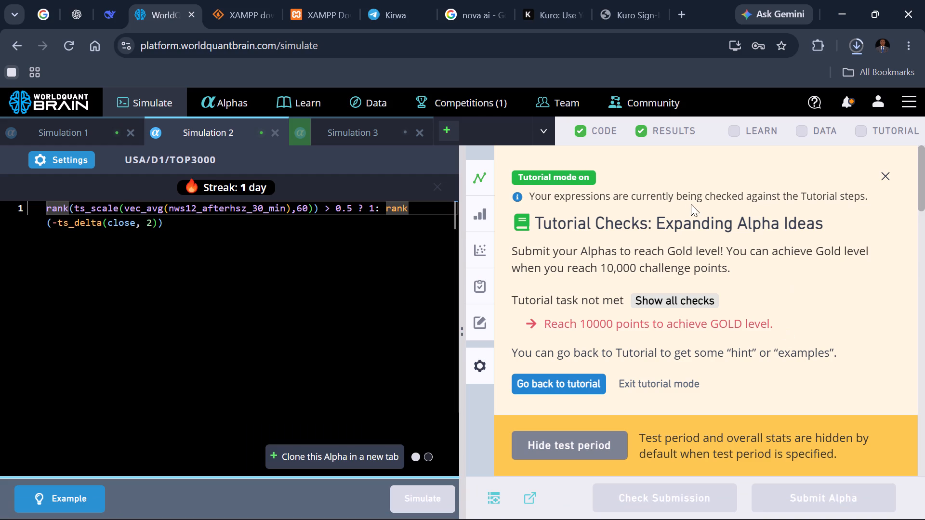
pyautogui.scroll(-2, 627, 244)
pyautogui.scroll(-1, 689, 341)
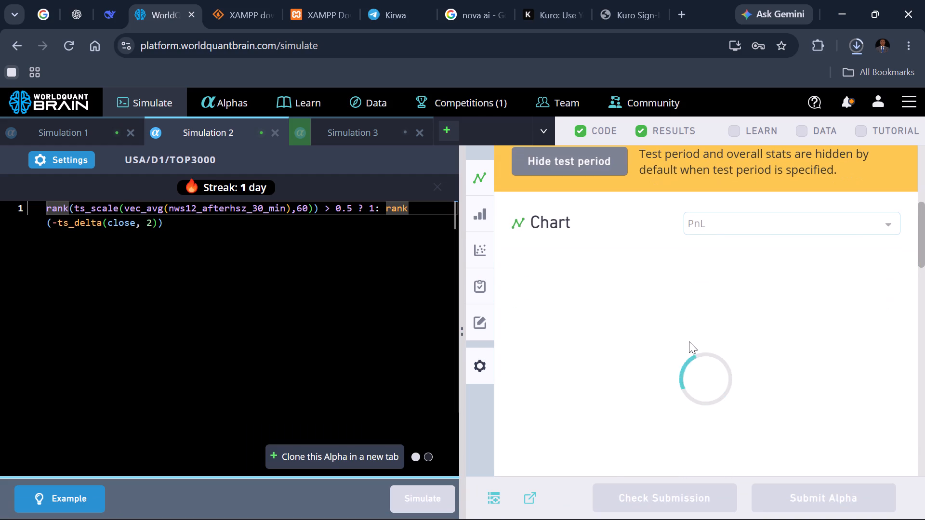
pyautogui.scroll(-3, 689, 341)
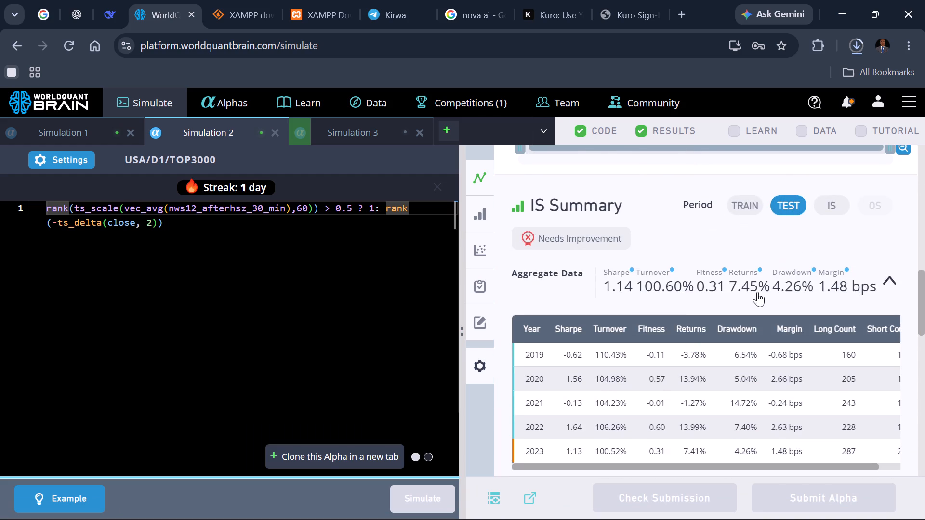
pyautogui.click(836, 199)
pyautogui.scroll(-1, 669, 343)
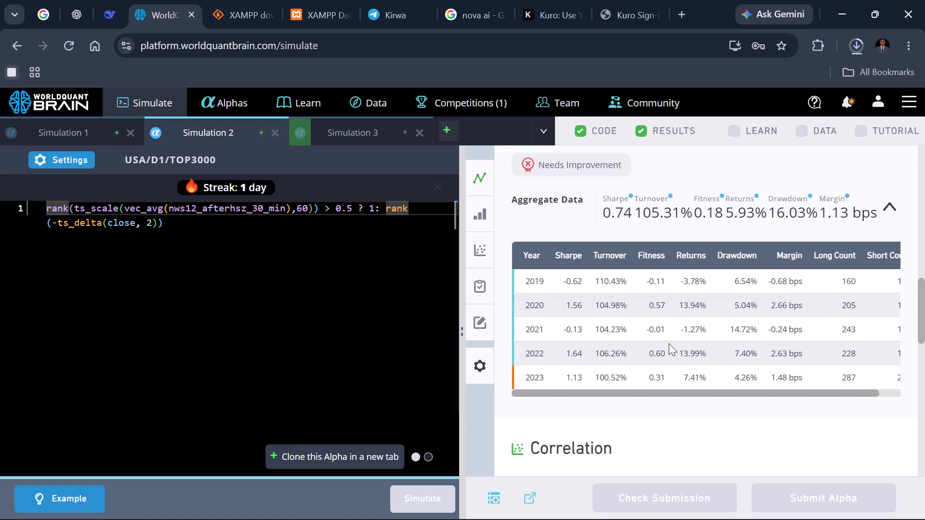
pyautogui.scroll(-3, 669, 343)
pyautogui.click(613, 338)
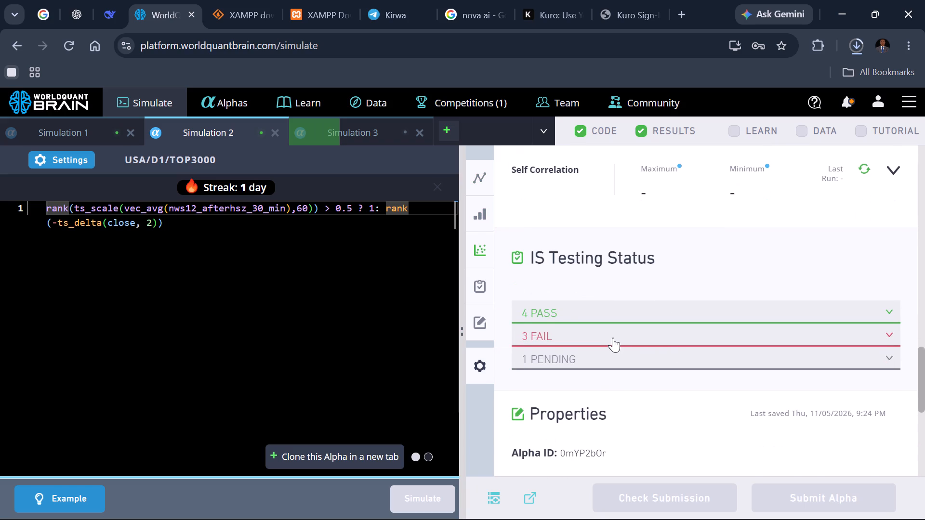
# Set Simulation 2's neutralization to Industry, apply the settings and run the simulation again.
pyautogui.click(80, 161)
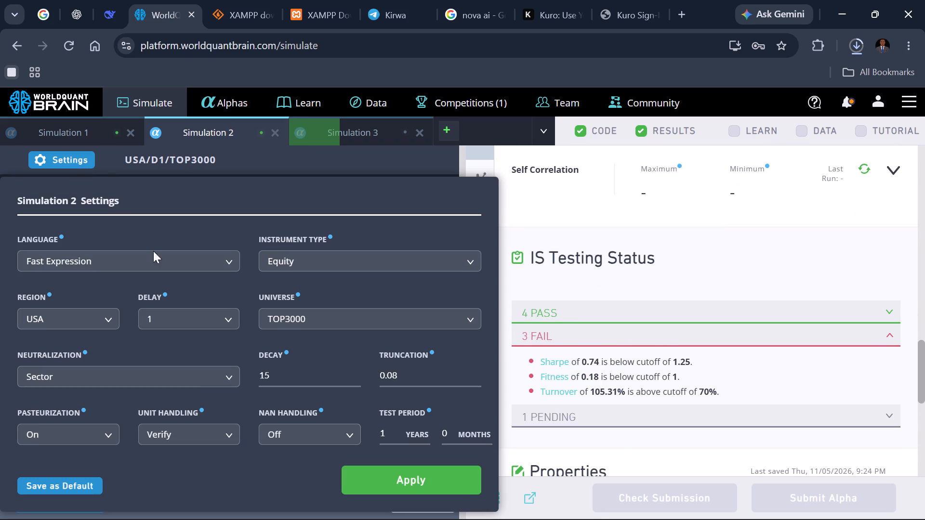
pyautogui.click(99, 370)
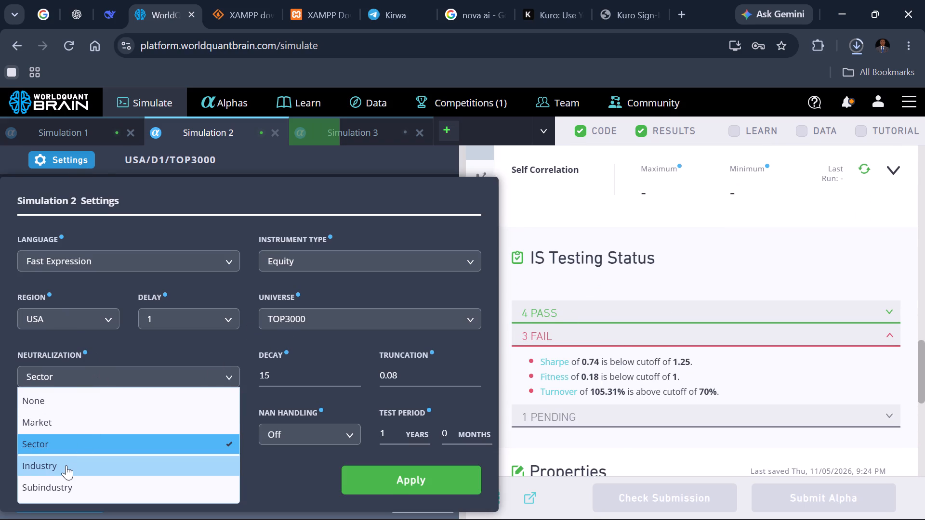
pyautogui.click(66, 465)
pyautogui.click(395, 490)
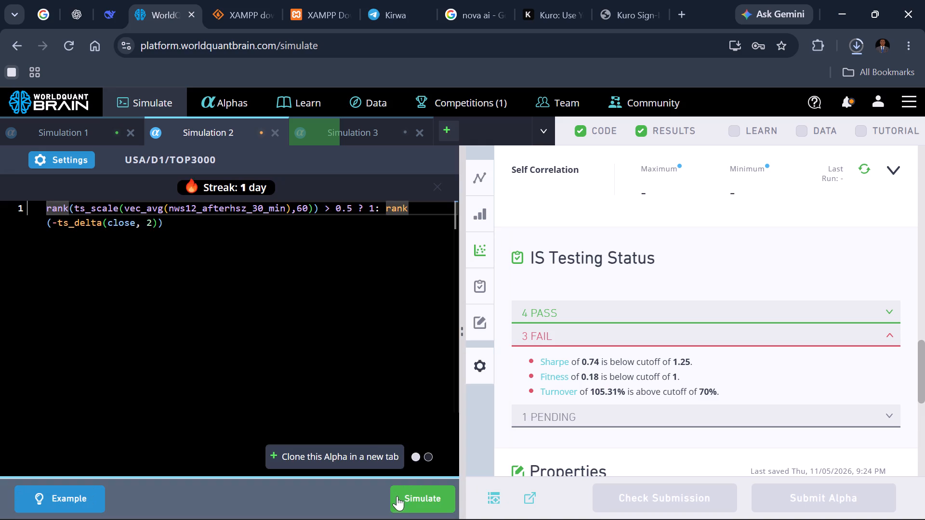
pyautogui.click(400, 499)
# Open Simulation 1 and examine its IS Summary for the IS period and its IS Testing Status.
pyautogui.click(82, 131)
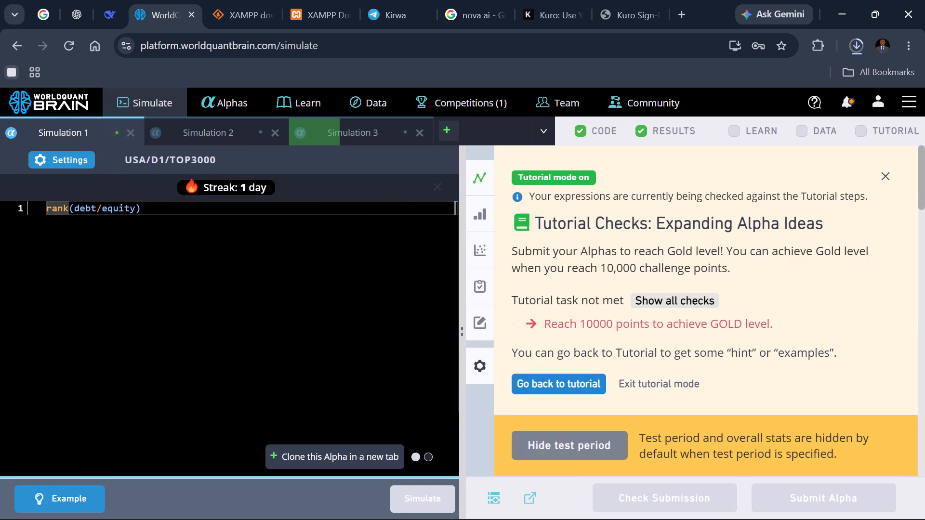
pyautogui.click(711, 300)
pyautogui.scroll(-3, 711, 300)
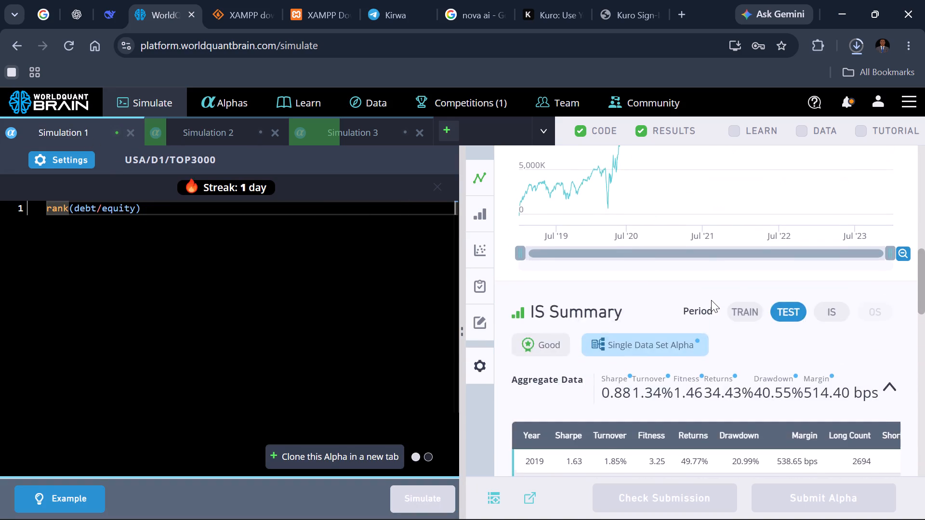
pyautogui.scroll(-2, 711, 300)
pyautogui.click(835, 250)
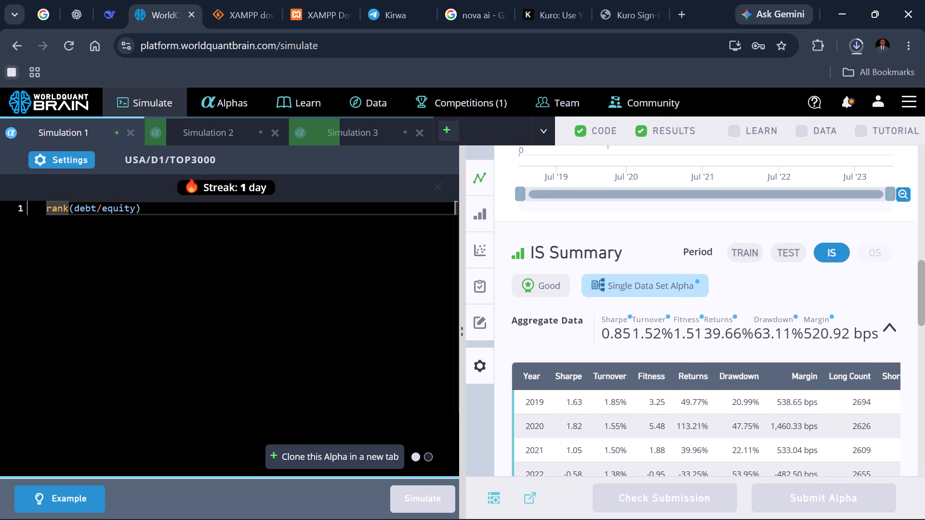
pyautogui.scroll(-4, 725, 375)
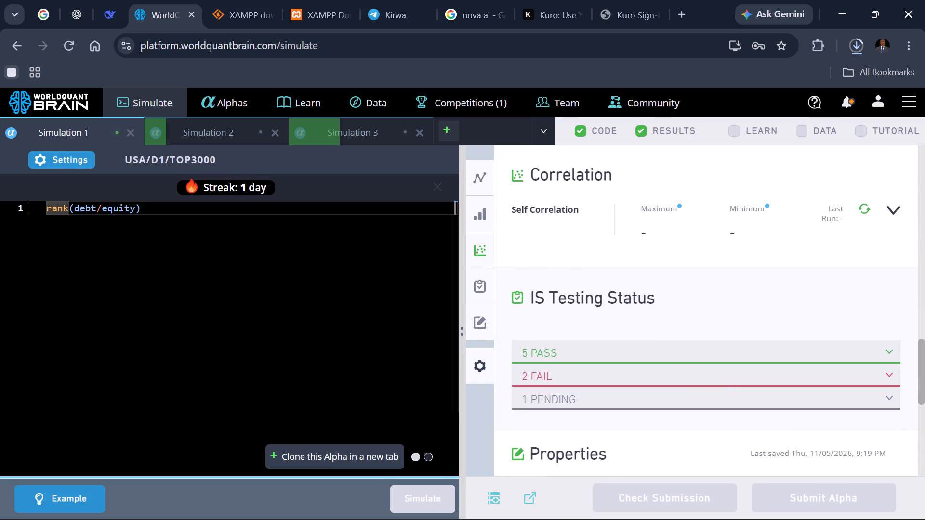
# In Simulation 1, wrap the expression in a 25-day mean so it reads ts_mean(rank(debt/equity),25), and run the simulation.
pyautogui.click(46, 208)
pyautogui.write('ts')
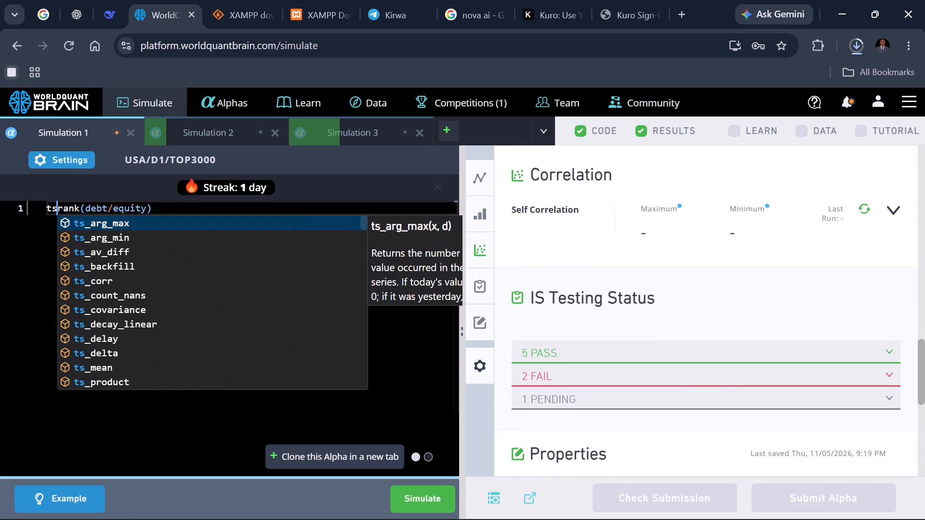
pyautogui.hotkey('shift', '_')
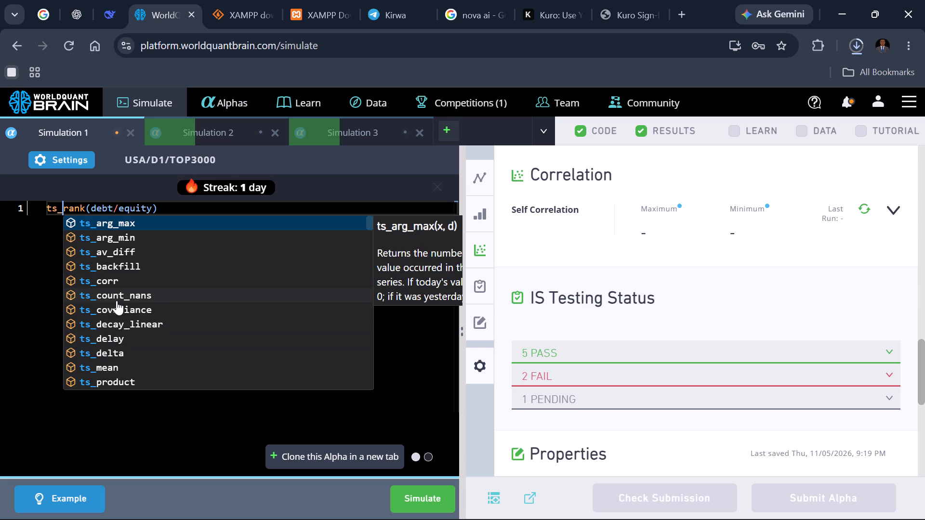
pyautogui.click(107, 356)
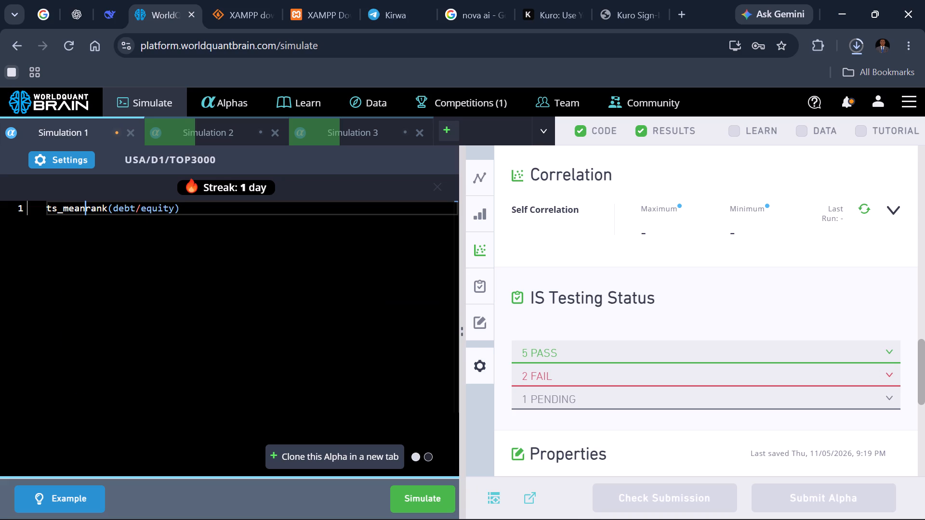
pyautogui.hotkey('shift', '(')
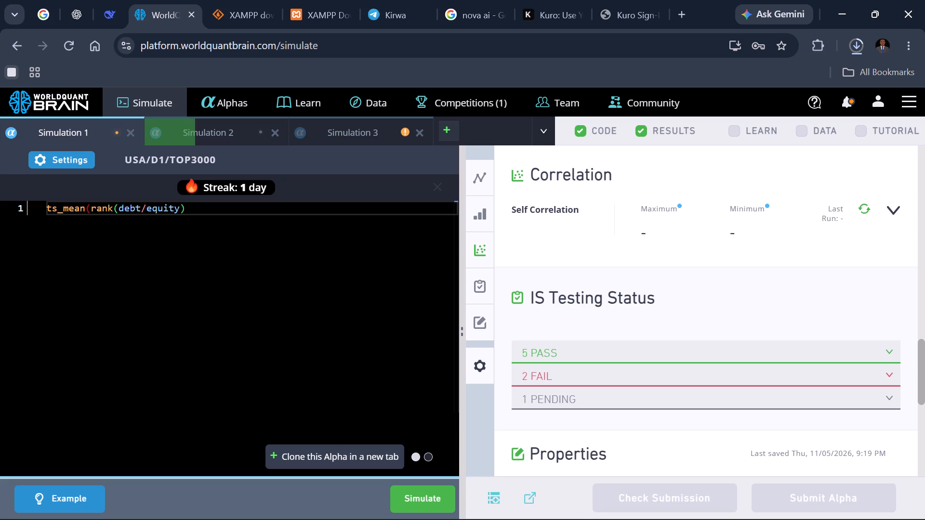
pyautogui.click(190, 211)
pyautogui.press(',')
pyautogui.write('25')
pyautogui.hotkey('shift', ')')
pyautogui.click(408, 500)
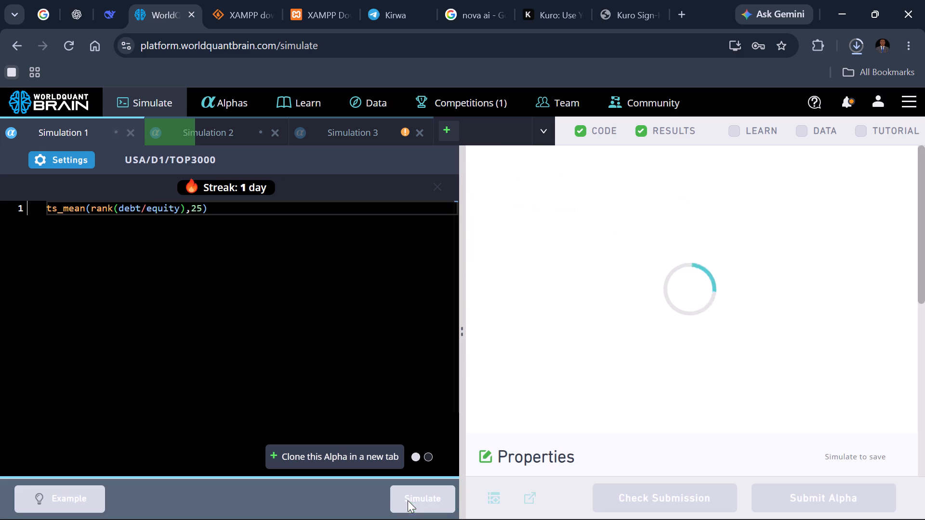
# Open Simulation 3 and reveal its test period.
pyautogui.click(359, 130)
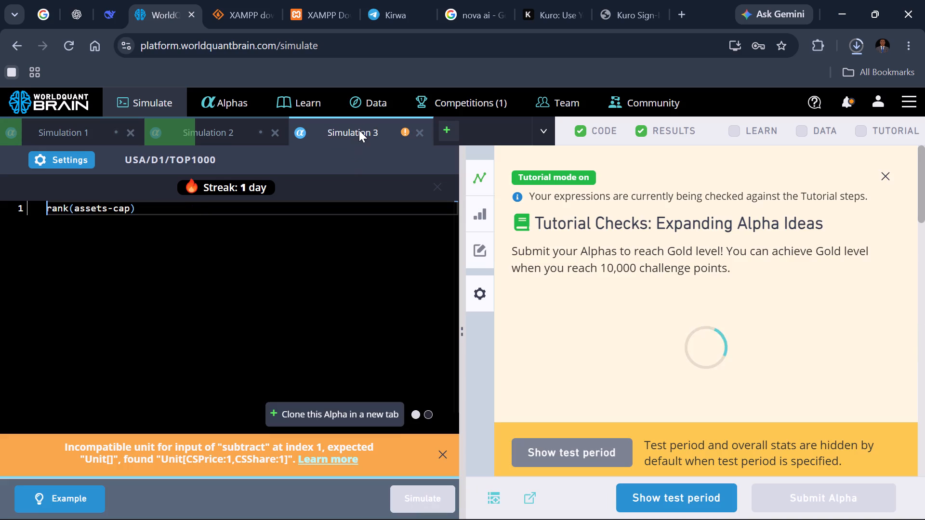
pyautogui.scroll(-1, 668, 361)
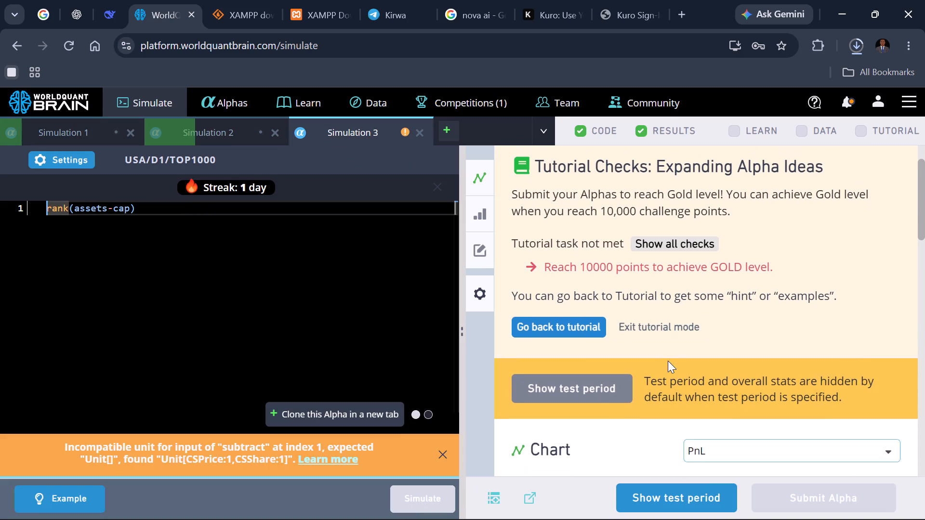
pyautogui.click(661, 492)
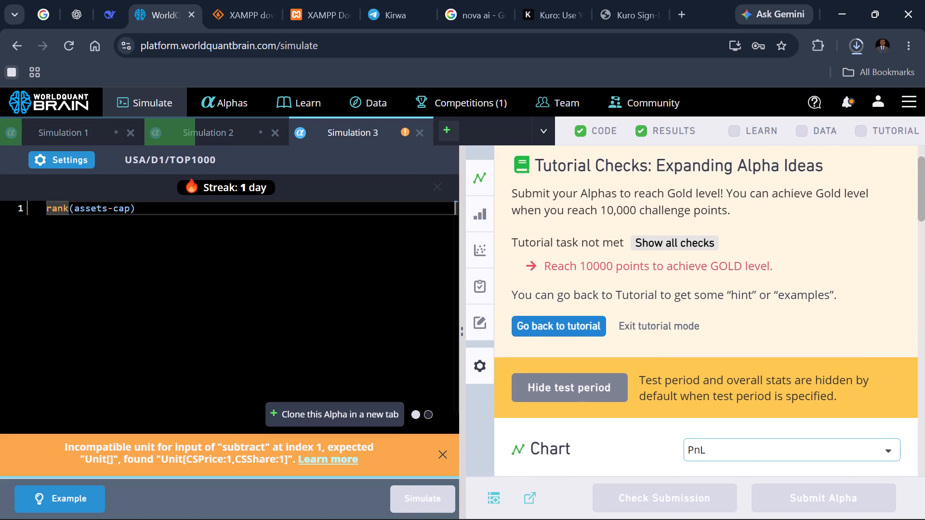
# In Simulation 3, replace the subtraction with a division so the expression reads rank(assets/cap), and run the simulation.
pyautogui.click(114, 209)
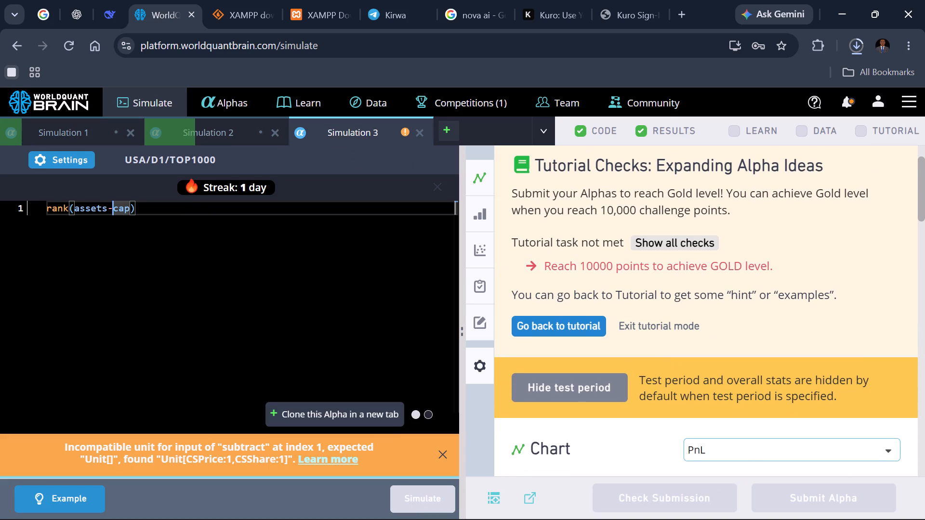
pyautogui.press('BackSpace')
pyautogui.press('/')
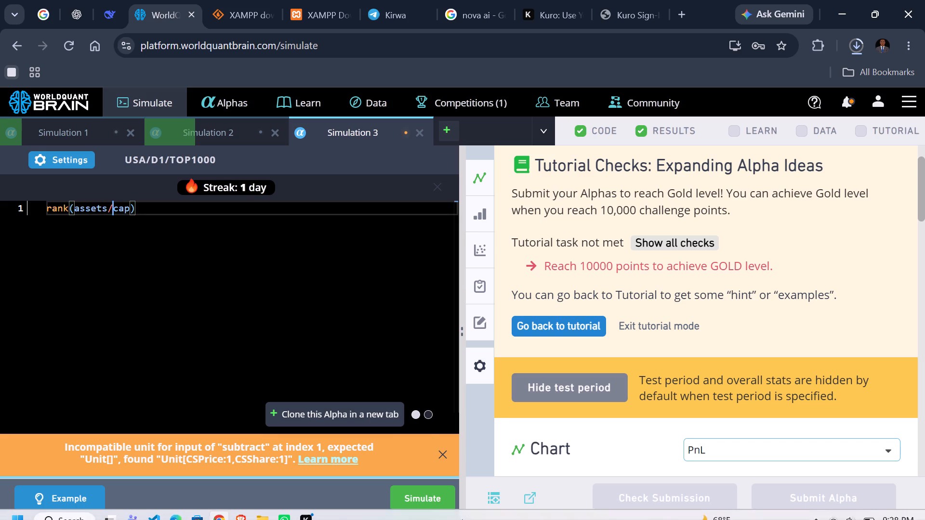
pyautogui.click(414, 501)
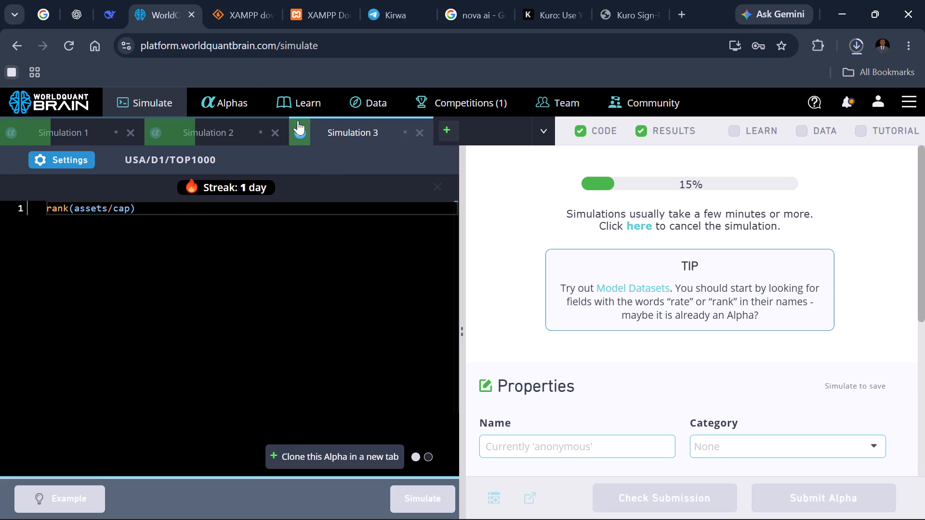
# Switch to the XAMPP SourceForge page, check the installer's progress in the recent downloads, and return to the WorldQuant BRAIN simulations.
pyautogui.click(251, 15)
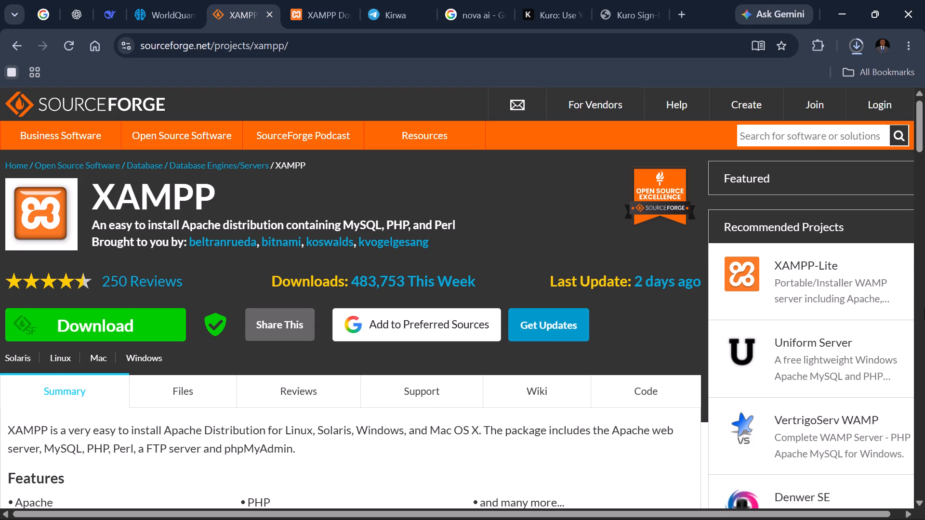
pyautogui.click(856, 42)
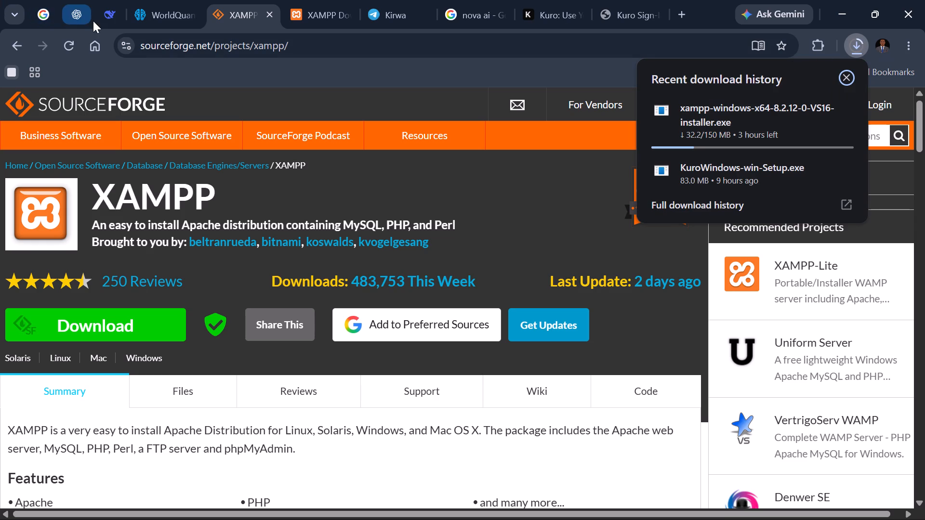
pyautogui.click(176, 13)
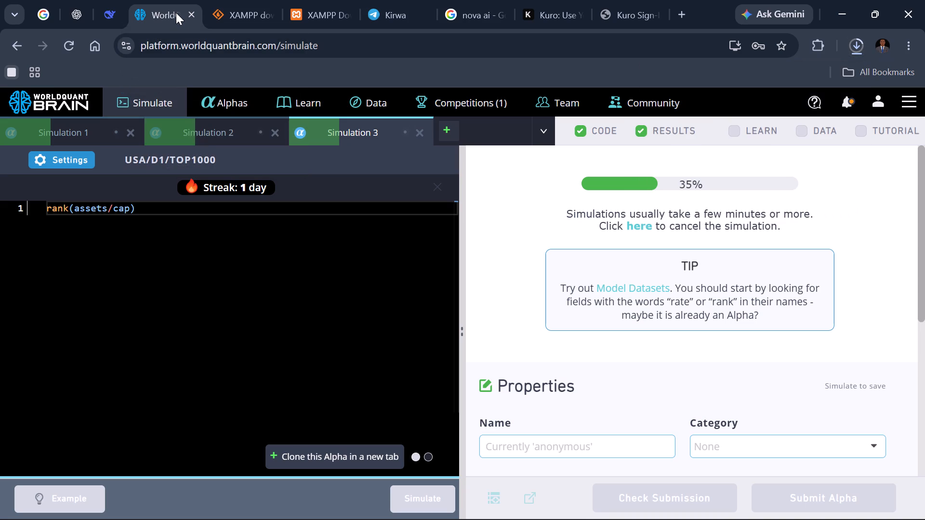
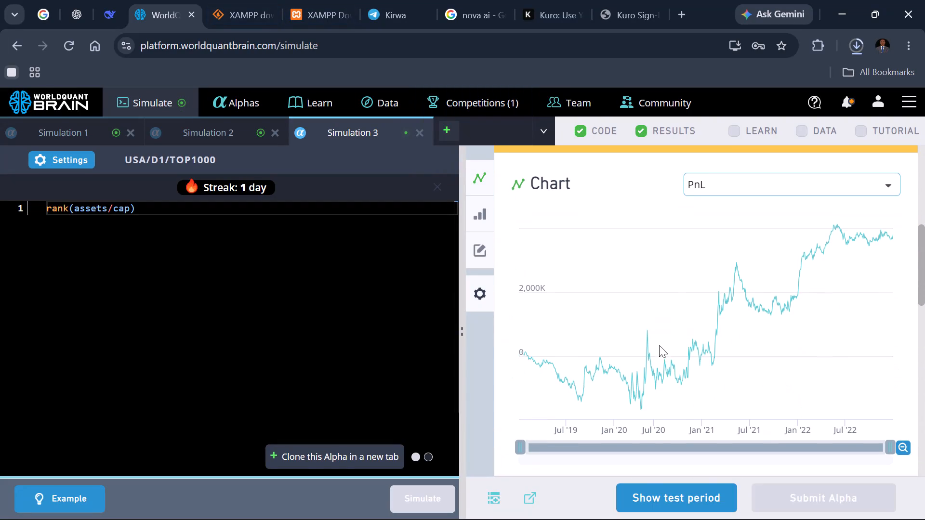
# Reveal Simulation 3's test period and display its IS Summary for the IS period.
pyautogui.click(656, 489)
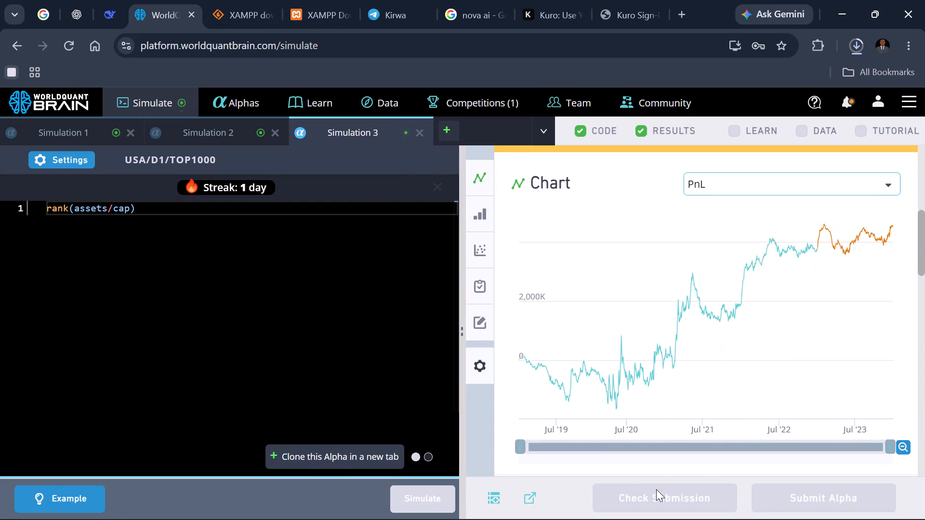
pyautogui.scroll(-3, 796, 406)
pyautogui.click(841, 312)
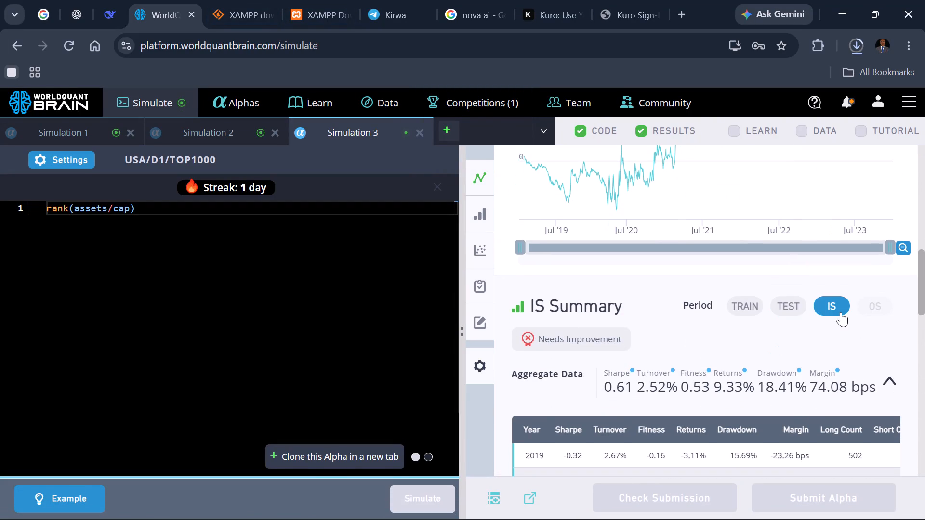
# Set Simulation 3's neutralization to Subindustry, apply the settings, and run the simulation.
pyautogui.click(53, 161)
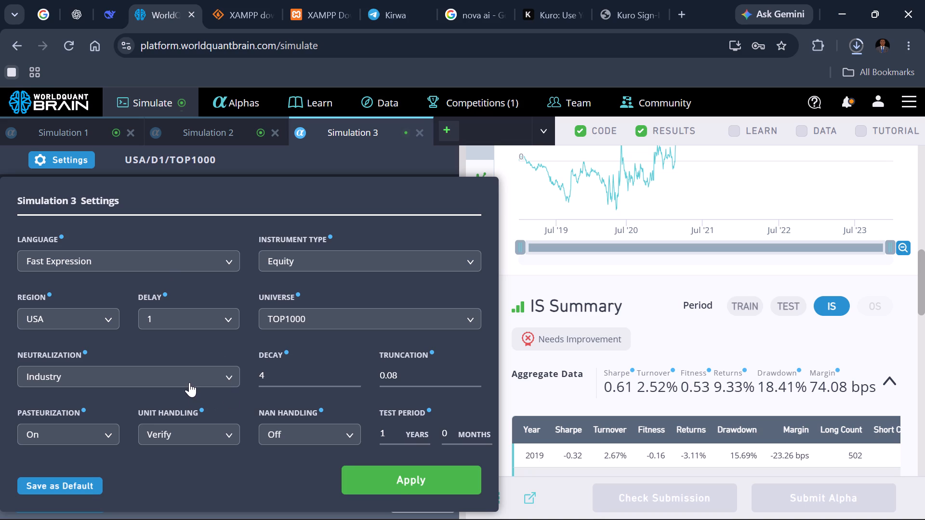
pyautogui.click(189, 382)
pyautogui.click(105, 492)
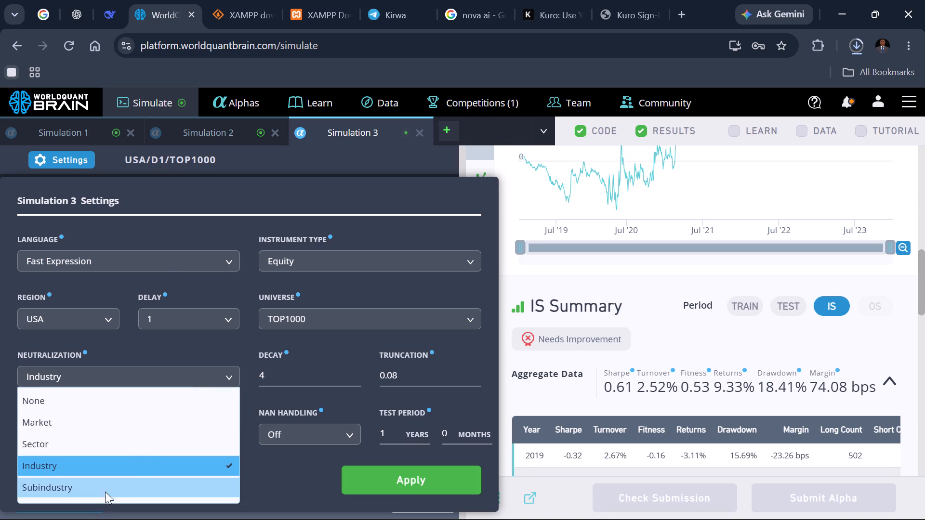
pyautogui.click(359, 472)
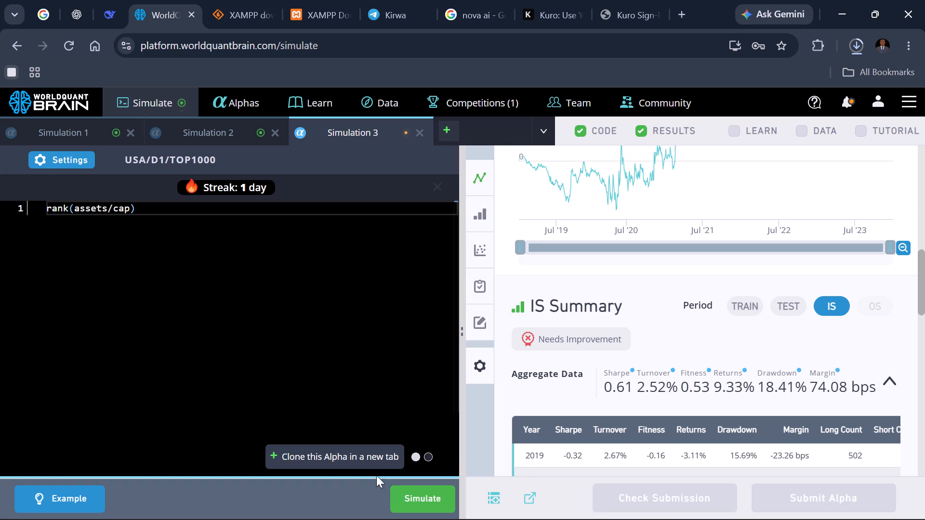
pyautogui.click(399, 487)
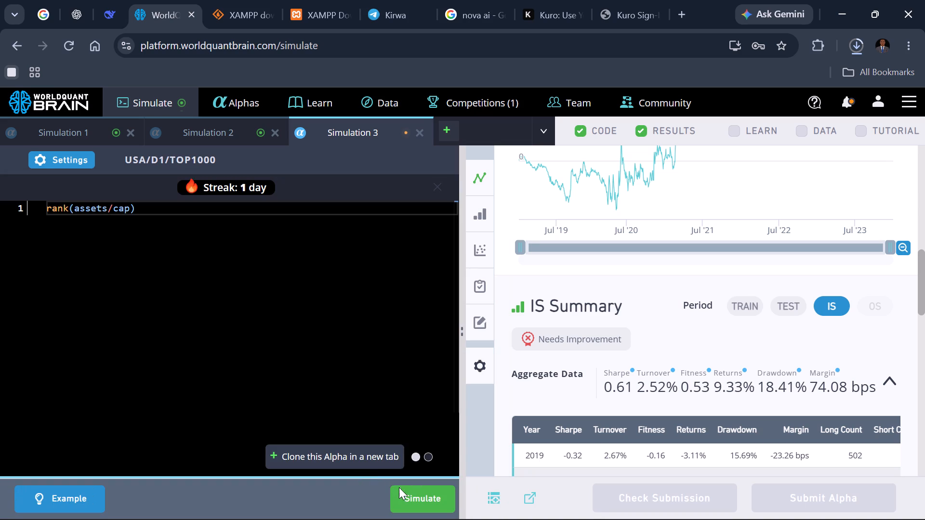
# Open Simulation 2 and reveal its test period on the PnL chart.
pyautogui.click(210, 135)
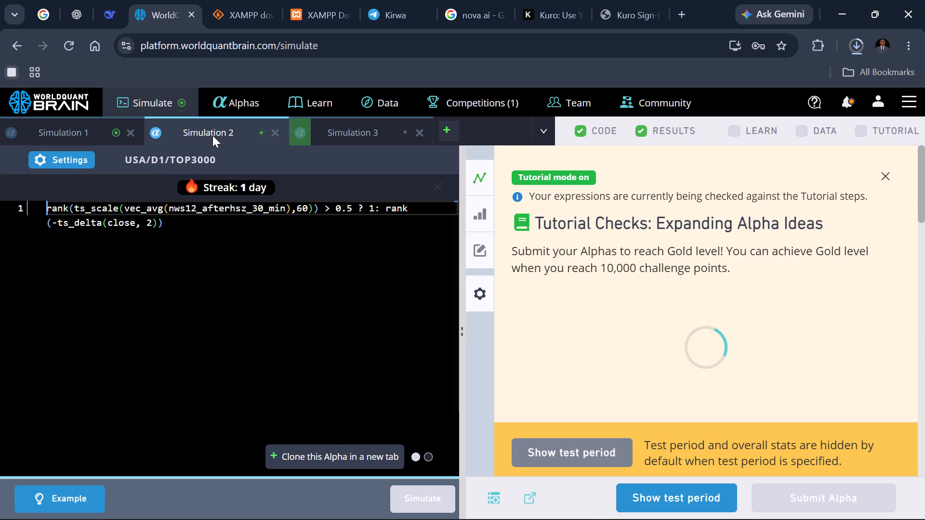
pyautogui.scroll(-4, 675, 267)
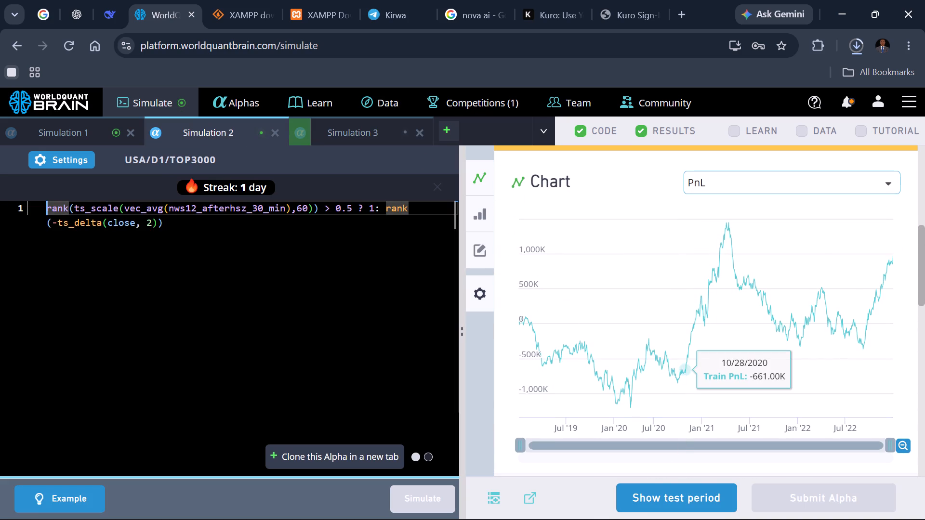
pyautogui.click(636, 501)
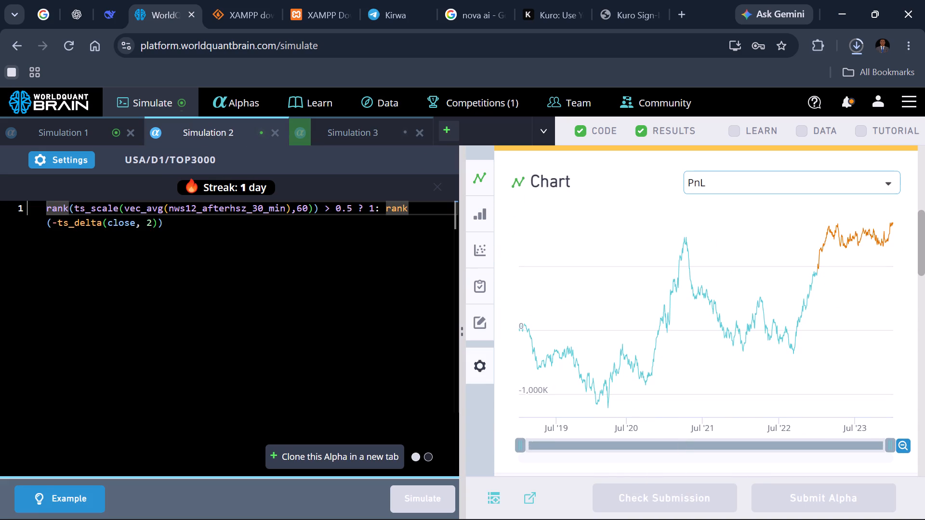
# In Simulation 2, replace the nws12_afterhsz_30_min field inside vec_avg with -scl12_buzz, and run the simulation.
pyautogui.doubleClick(198, 212)
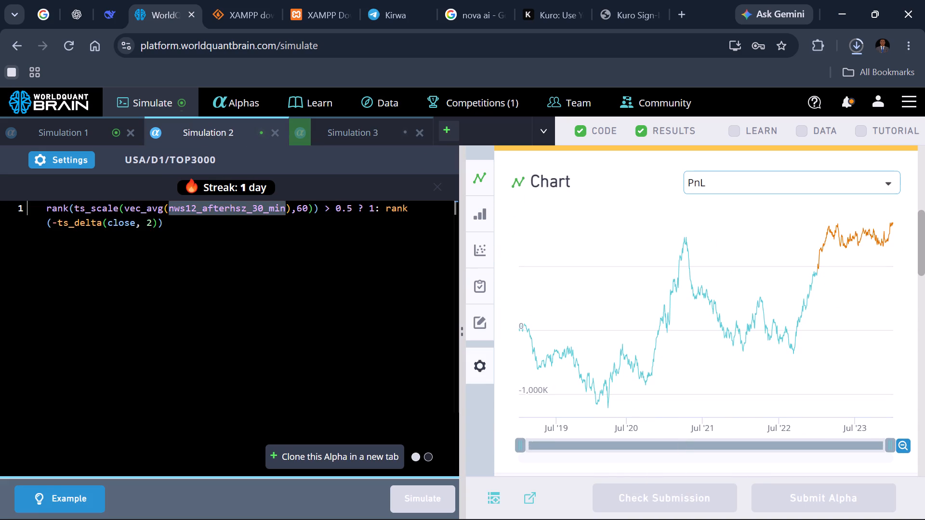
pyautogui.write('sc')
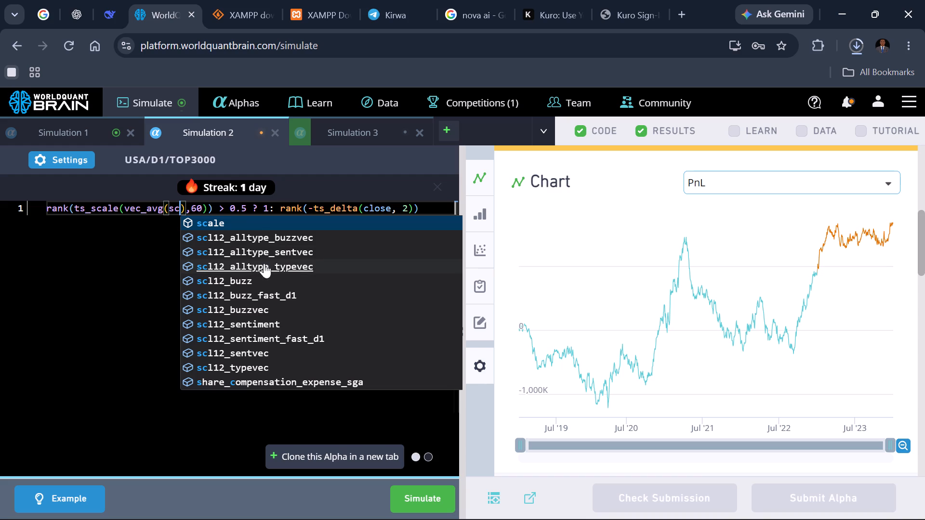
pyautogui.click(247, 277)
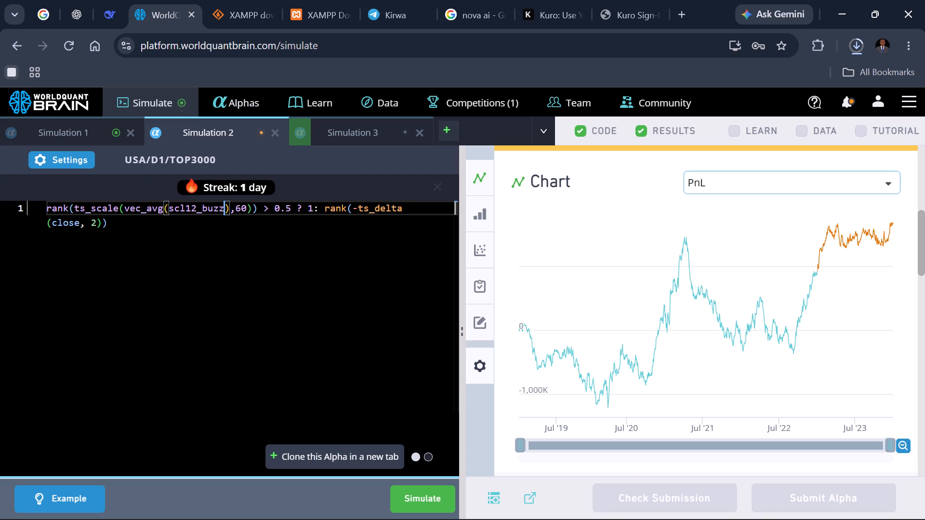
pyautogui.click(169, 209)
pyautogui.press('-')
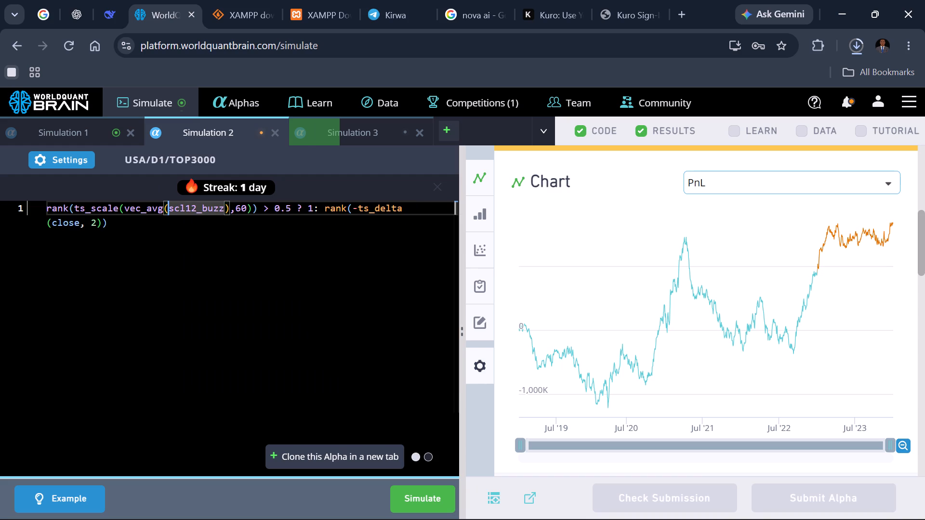
pyautogui.click(428, 497)
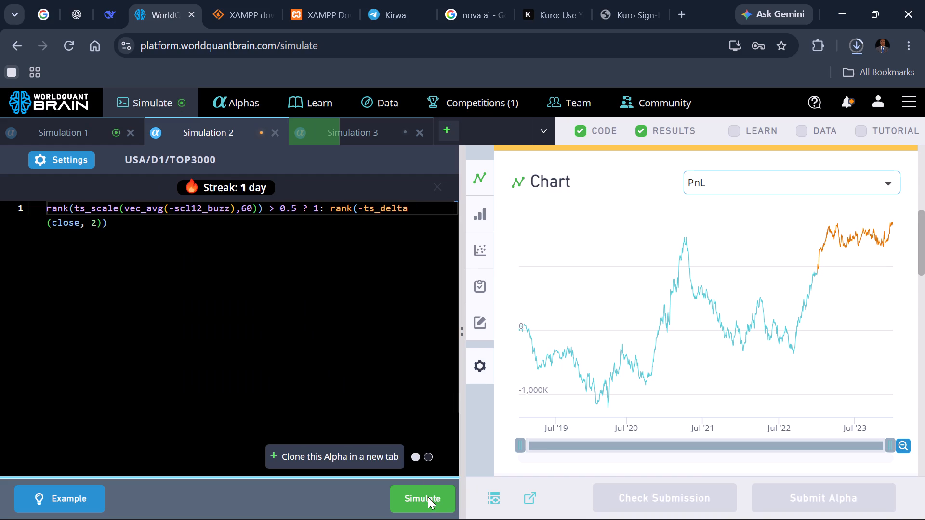
# Open Simulation 1 and reveal its test period on the PnL chart.
pyautogui.click(73, 140)
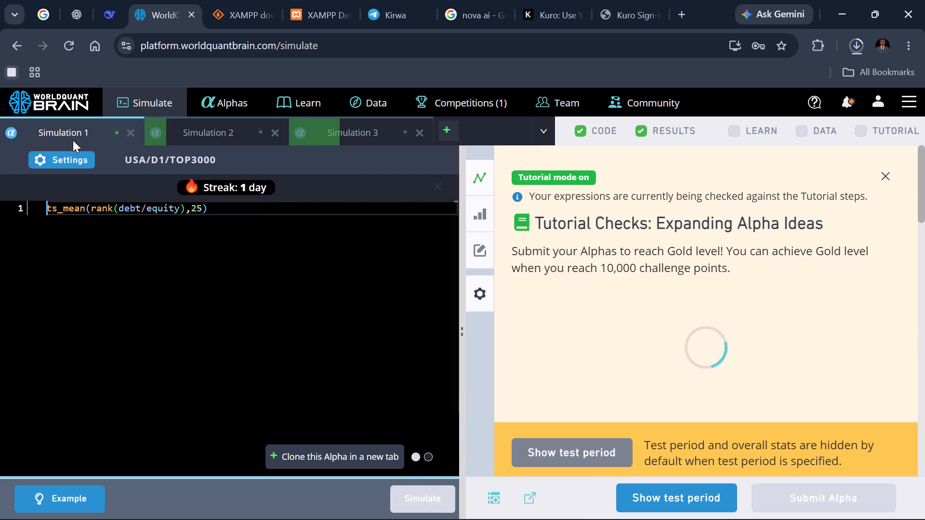
pyautogui.scroll(-3, 609, 289)
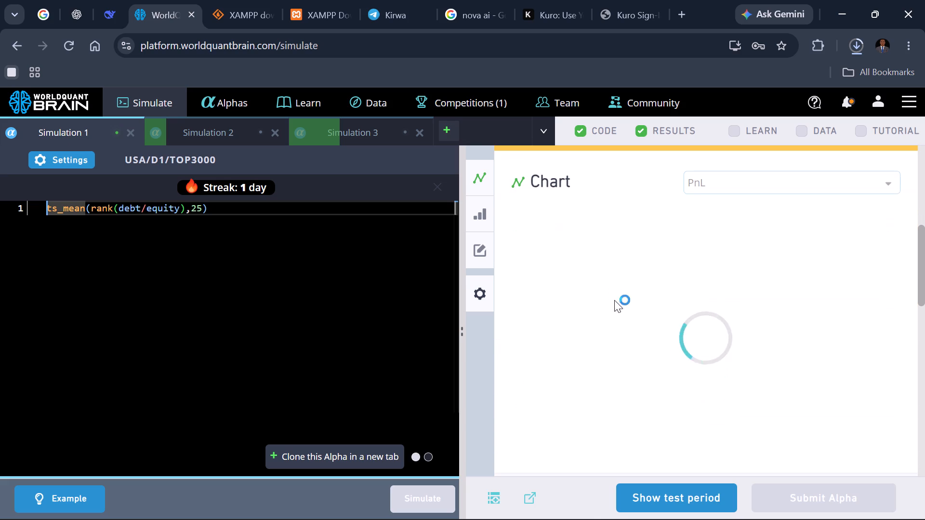
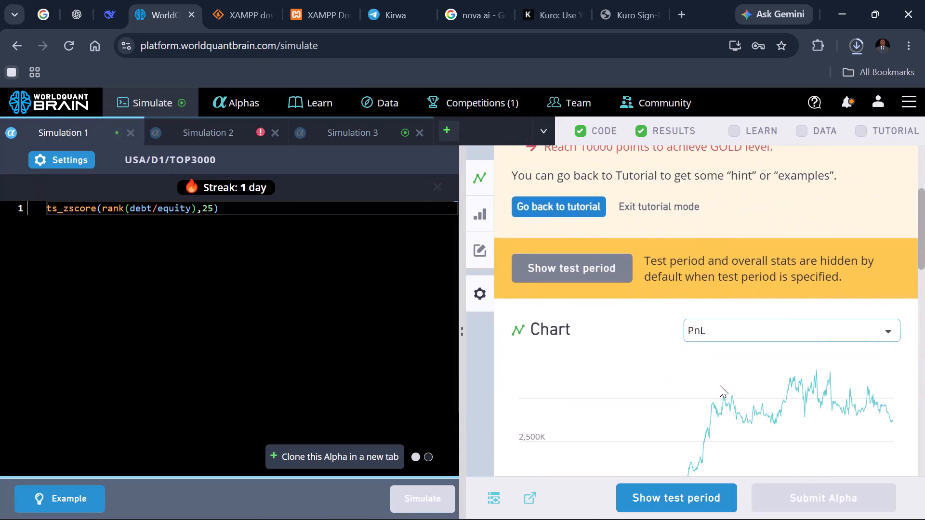
# Reveal Simulation 1's test period and show the IS Summary for the IS period.
pyautogui.click(641, 496)
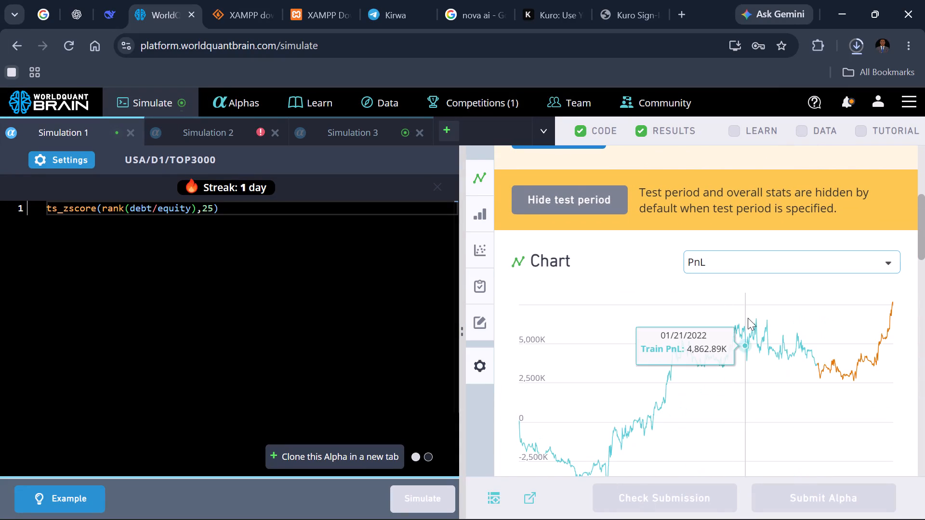
pyautogui.scroll(-3, 748, 318)
pyautogui.click(829, 392)
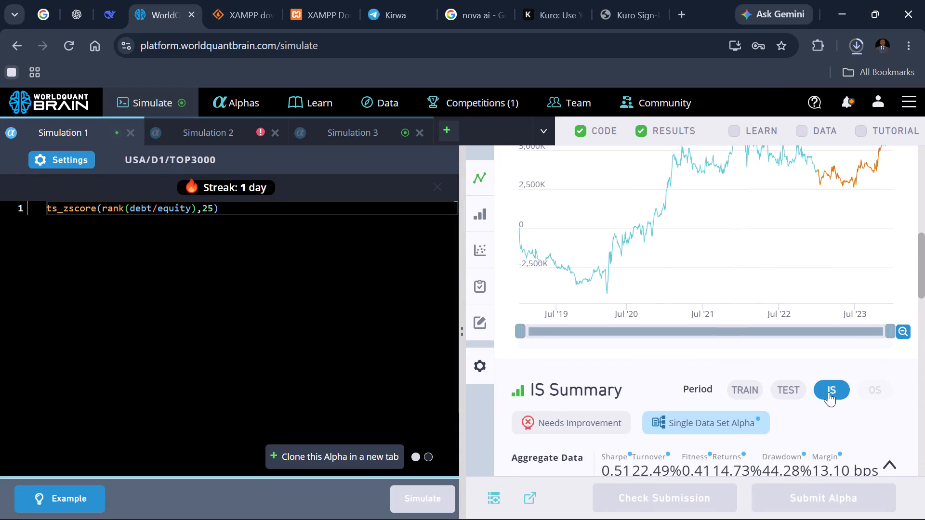
# Expand the failed checks under IS Testing Status for Simulation 1.
pyautogui.scroll(-4, 740, 438)
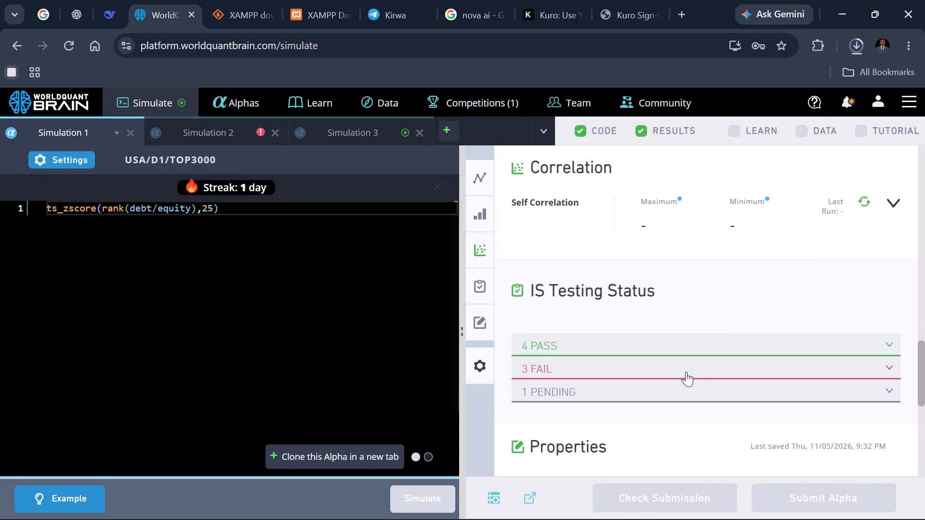
pyautogui.click(686, 372)
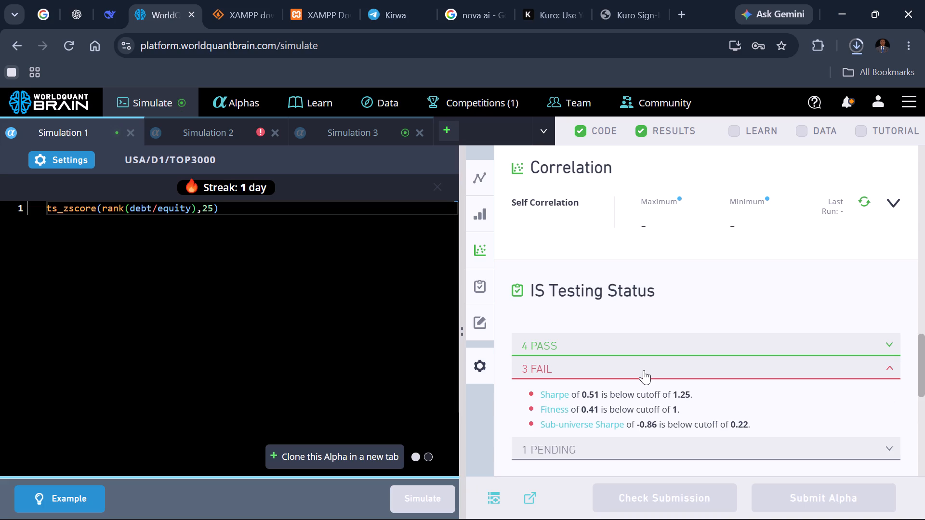
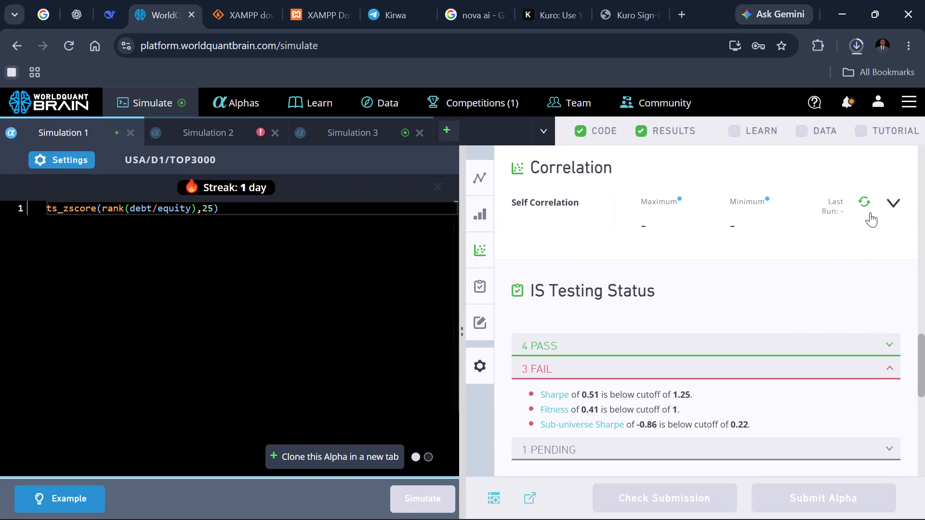
# Run the self correlation check for Simulation 1 and view its IS Testing Status.
pyautogui.click(866, 203)
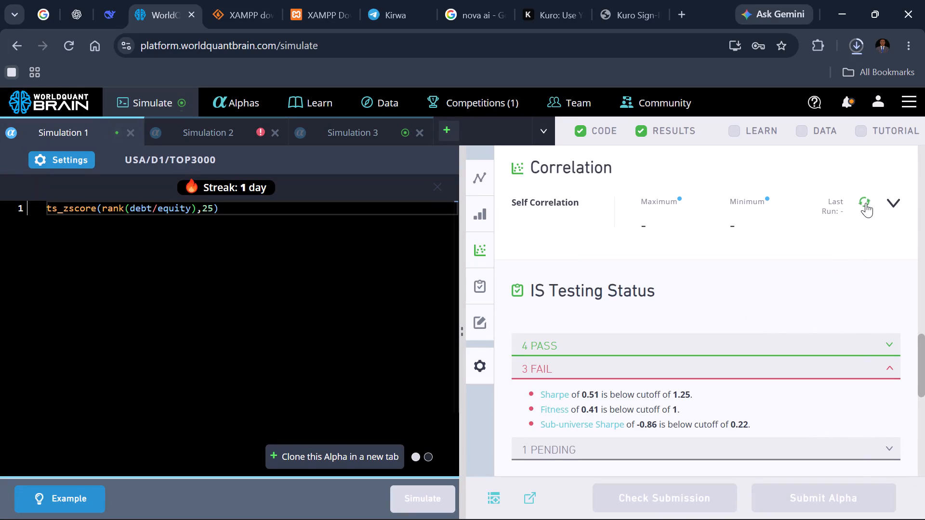
pyautogui.scroll(-2, 595, 389)
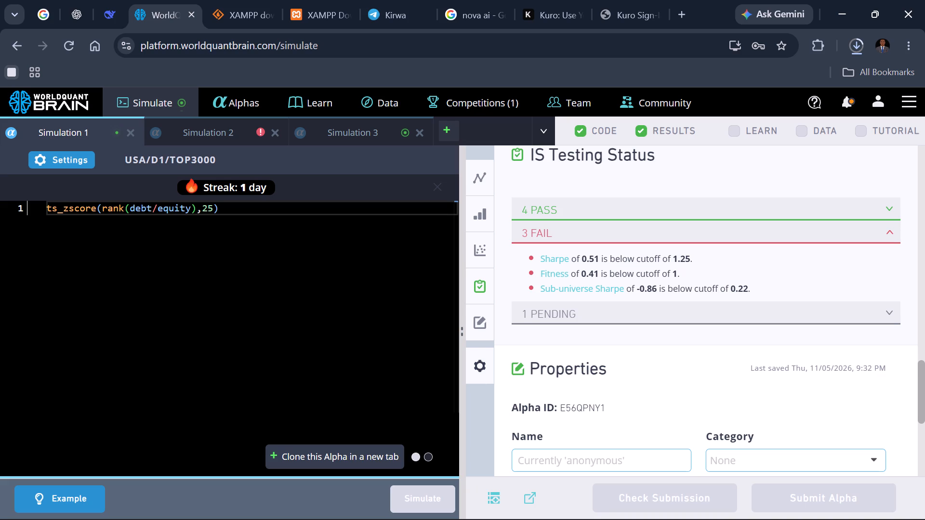
# Change Simulation 1's expression to ts_rank(scale(debt/equity),5) and simulate it.
pyautogui.click(98, 209)
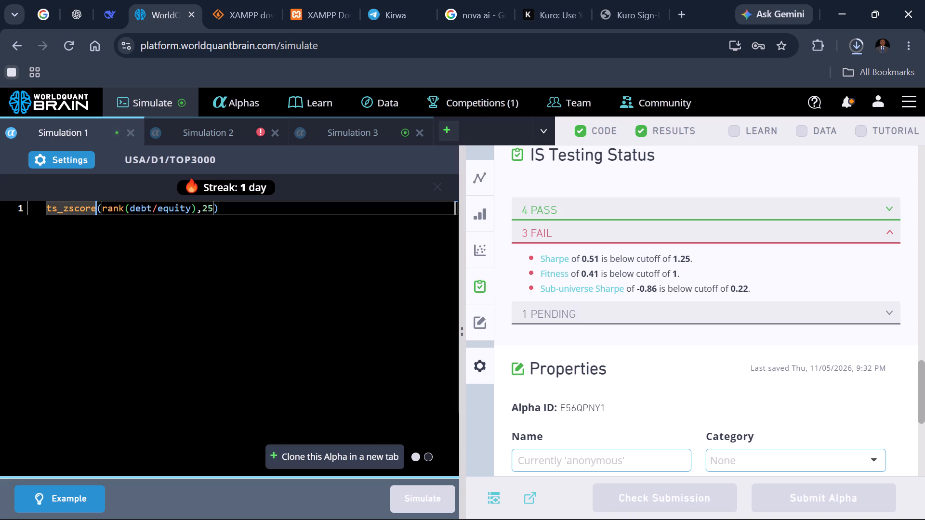
pyautogui.moveTo(98, 209); pyautogui.dragTo(64, 208)
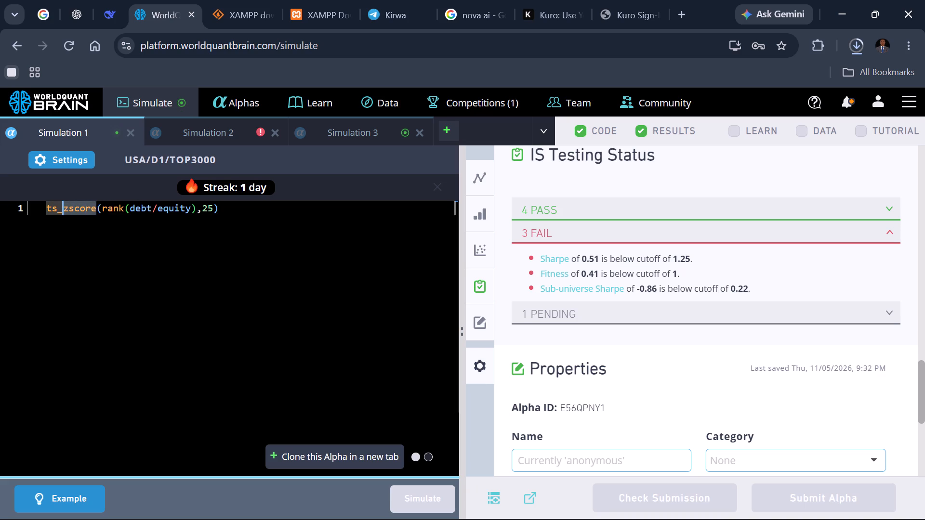
pyautogui.moveTo(64, 208); pyautogui.dragTo(66, 207)
pyautogui.press('BackSpace')
pyautogui.press('BackSpace')
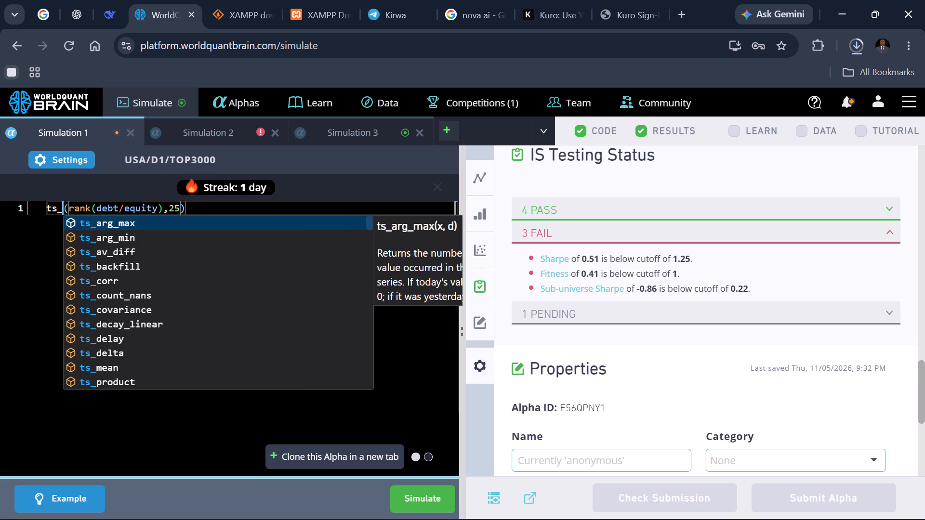
pyautogui.press('r')
pyautogui.press('Return')
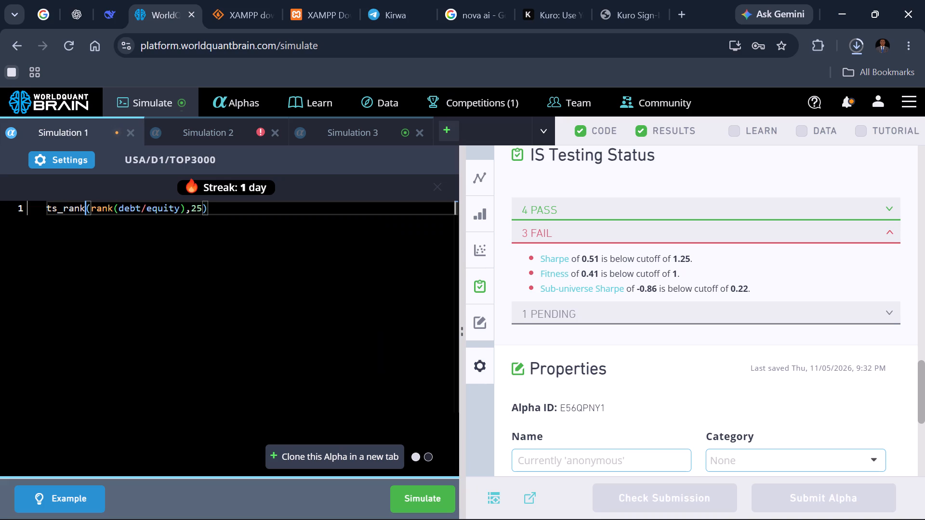
pyautogui.click(199, 209)
pyautogui.press('BackSpace')
pyautogui.doubleClick(99, 204)
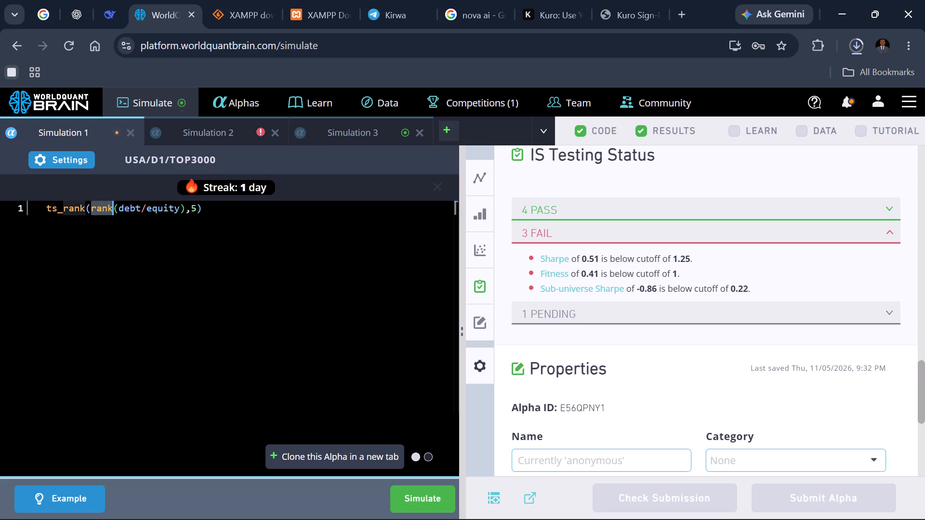
pyautogui.write('sc')
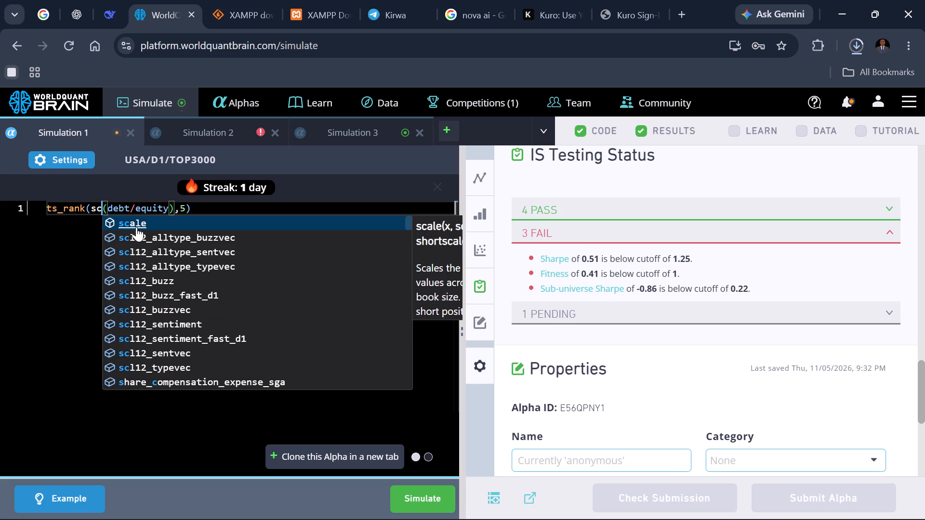
pyautogui.click(131, 220)
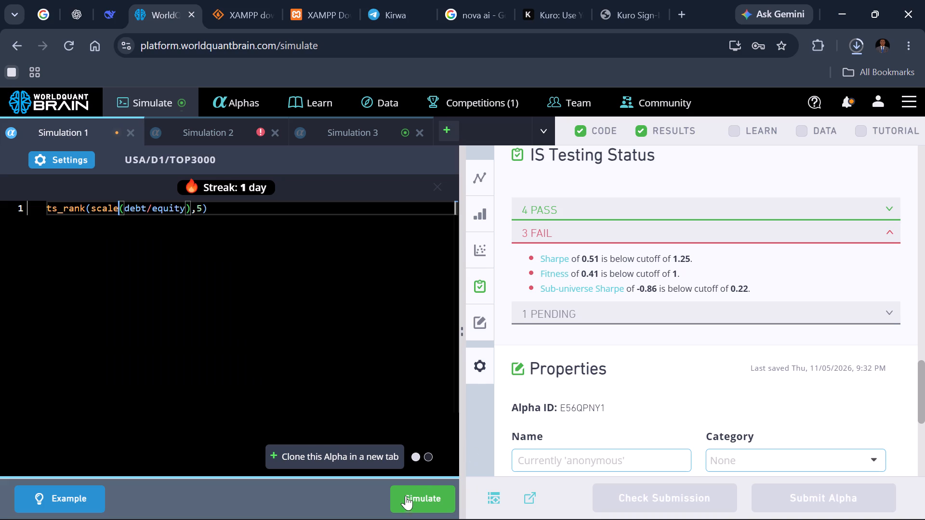
pyautogui.click(402, 500)
# In Simulation 2, replace the rank around -ts_delta(close, 2) with zscore and simulate the alpha.
pyautogui.click(232, 125)
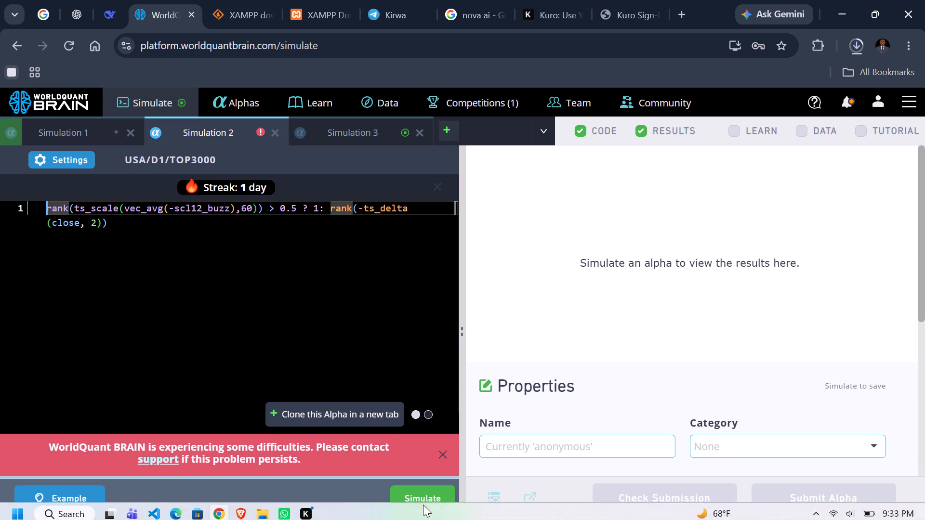
pyautogui.click(335, 205)
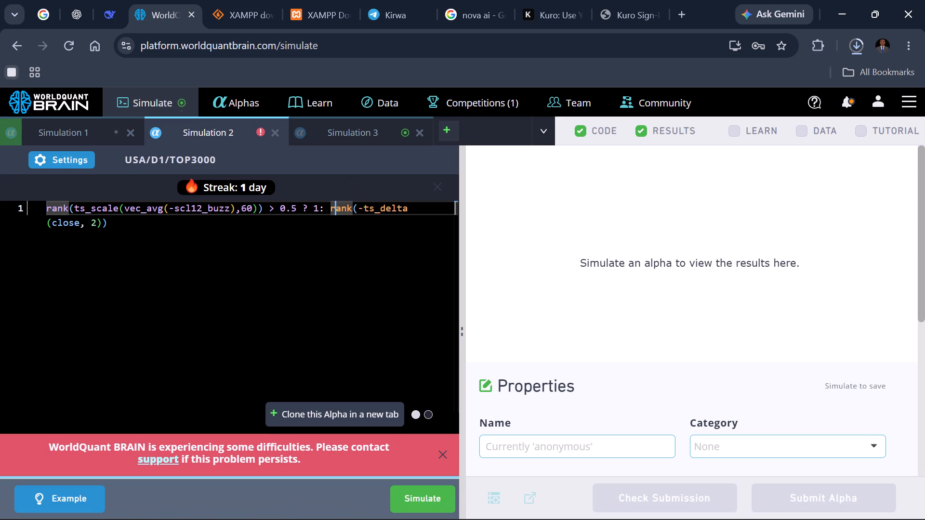
pyautogui.click(335, 205)
pyautogui.doubleClick(335, 205)
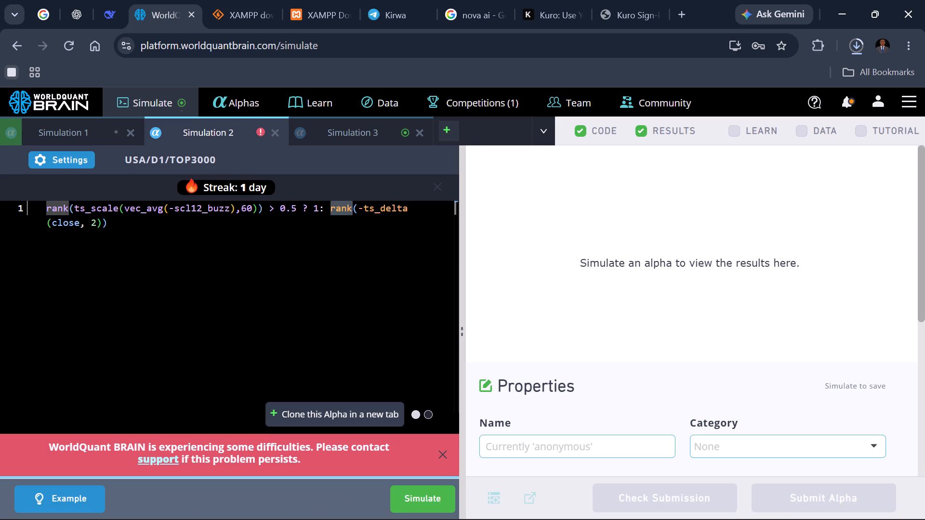
pyautogui.press('z')
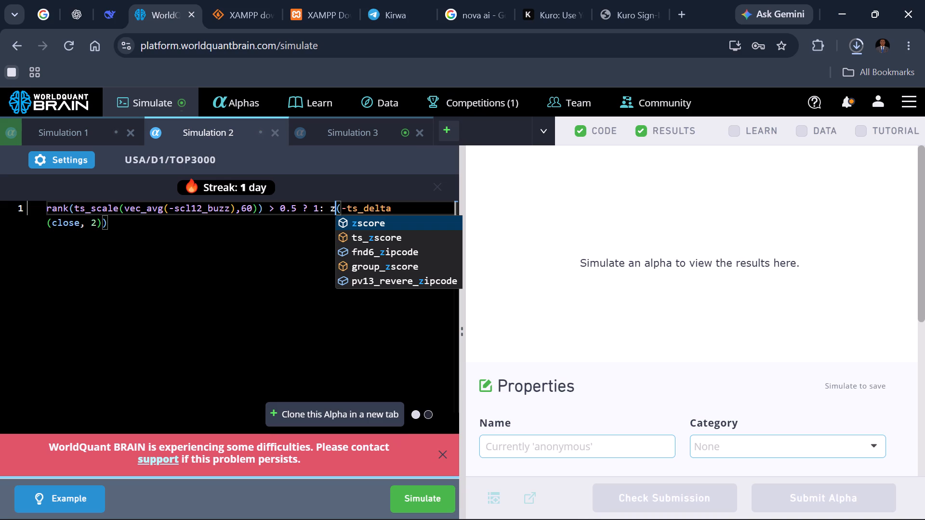
pyautogui.press('Return')
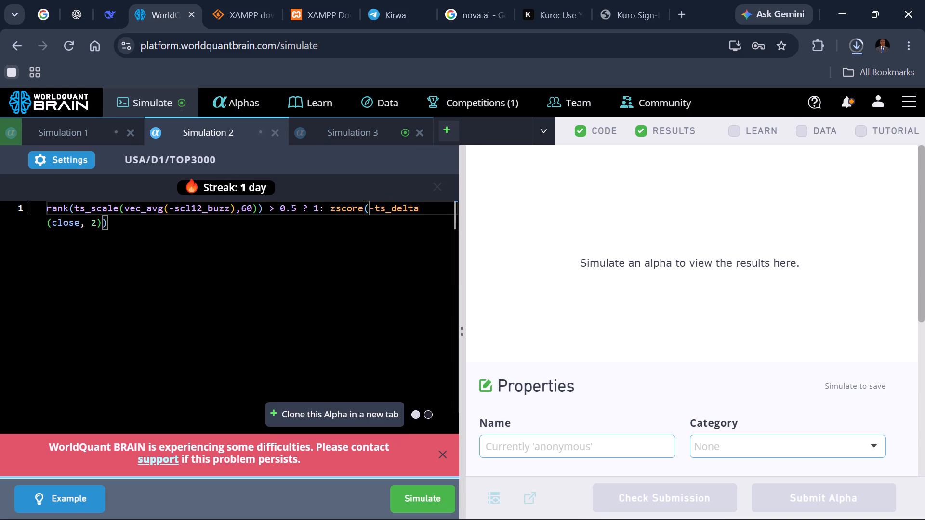
pyautogui.click(412, 497)
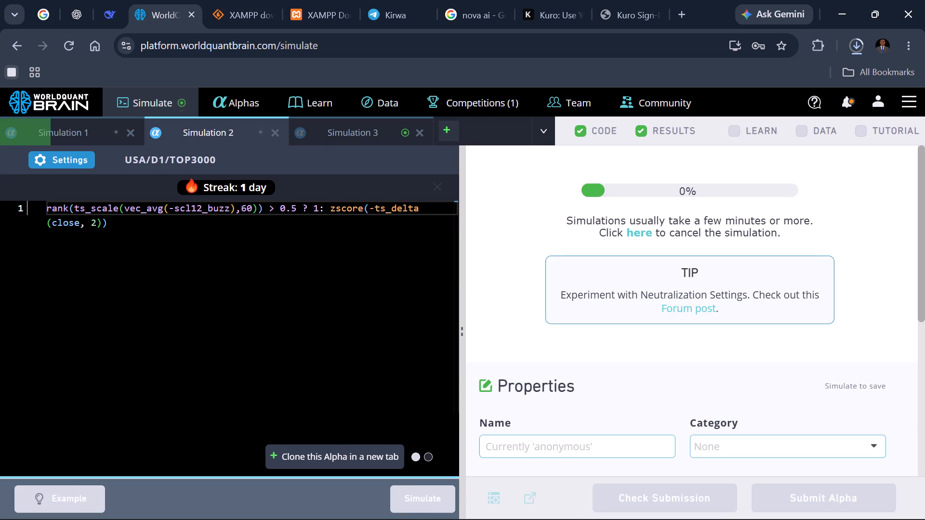
# Reveal Simulation 3's test period and show the IS Summary for the IS period.
pyautogui.click(368, 129)
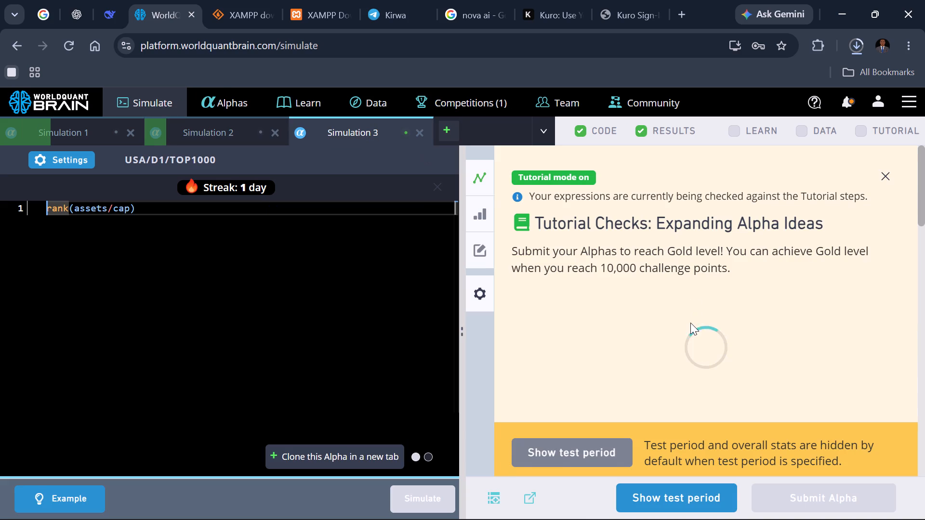
pyautogui.scroll(-1, 690, 323)
pyautogui.click(671, 487)
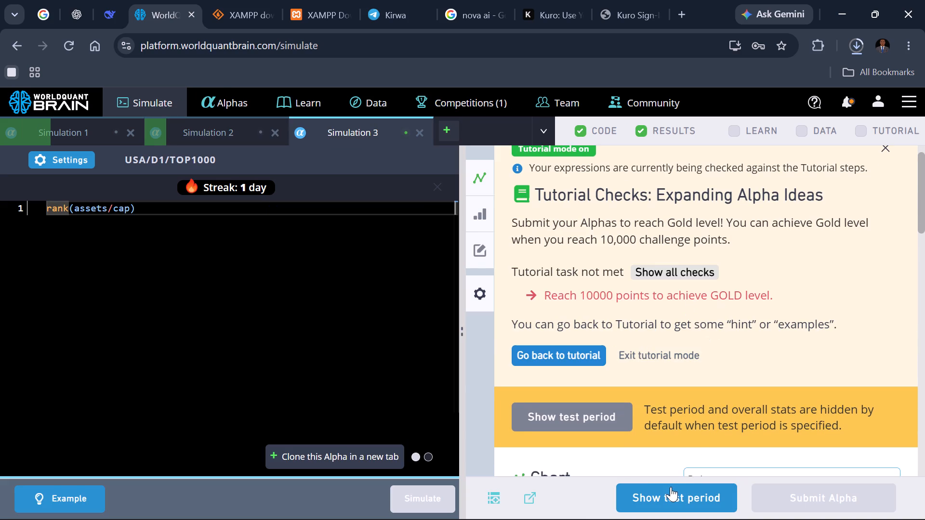
pyautogui.scroll(-4, 732, 332)
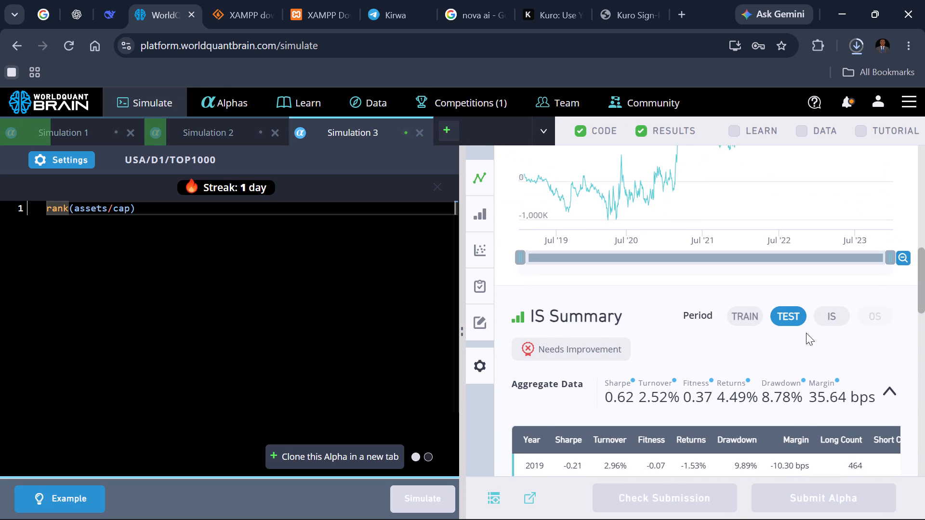
pyautogui.click(823, 314)
# Expand the failed checks under IS Testing Status for Simulation 3.
pyautogui.scroll(-2, 787, 375)
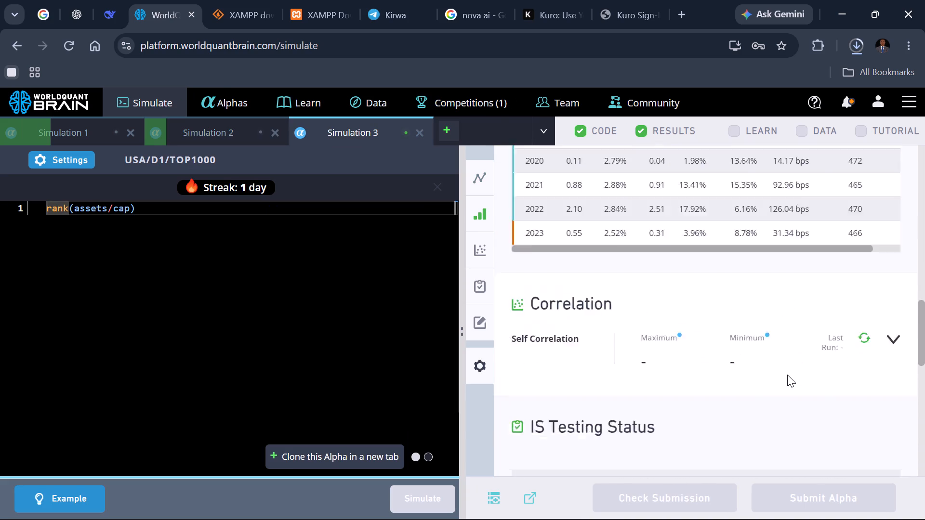
pyautogui.scroll(-2, 787, 375)
pyautogui.click(609, 270)
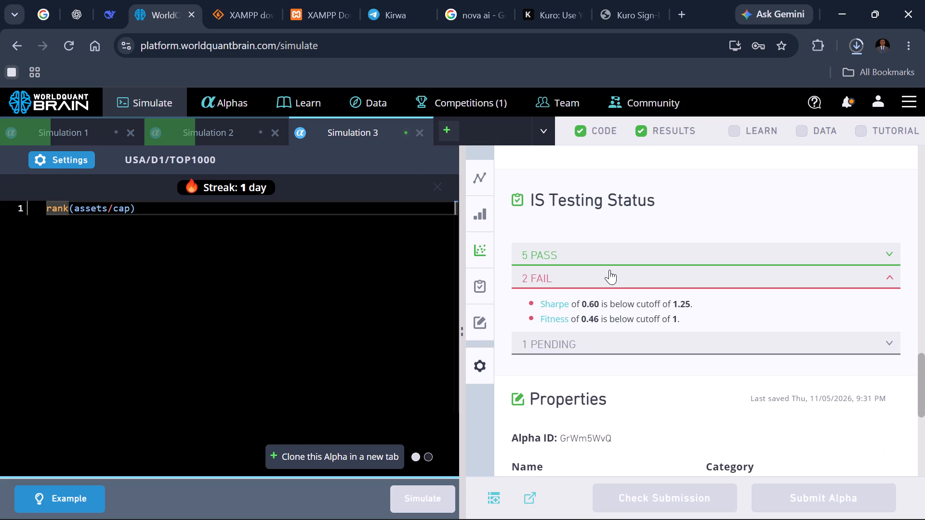
# Set Simulation 3's universe to TOP500, apply the settings and simulate rank(assets/cap).
pyautogui.click(70, 163)
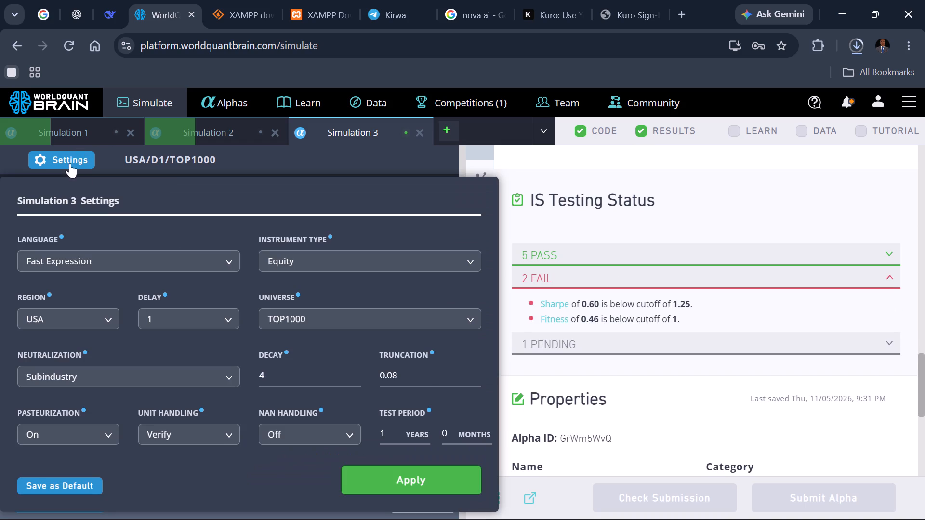
pyautogui.click(317, 315)
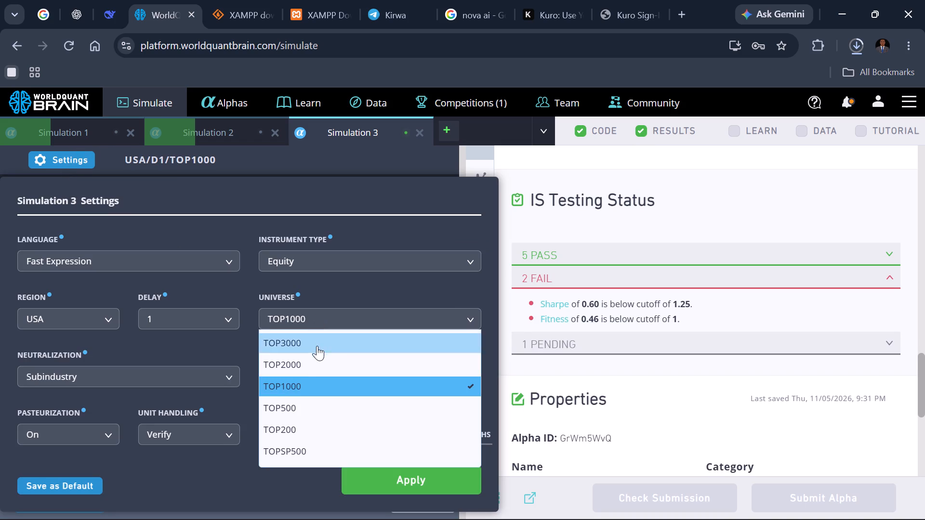
pyautogui.click(288, 405)
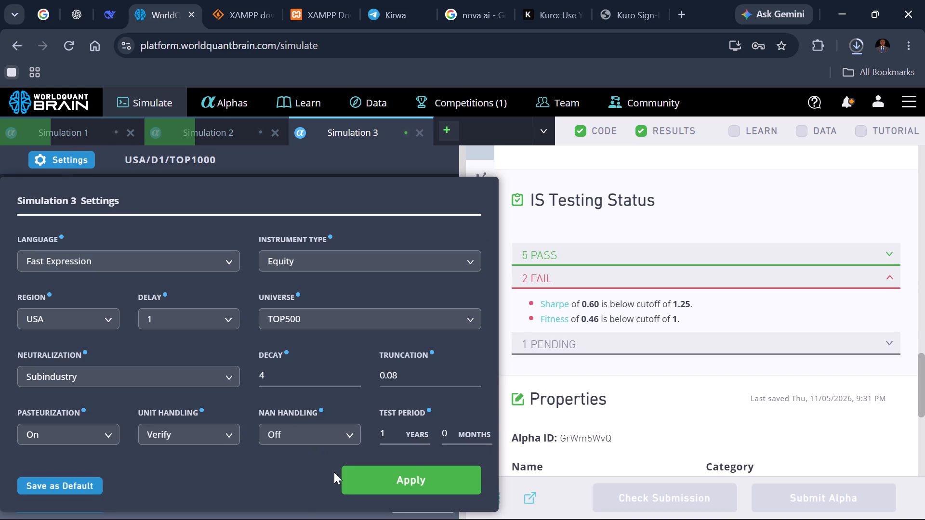
pyautogui.click(350, 478)
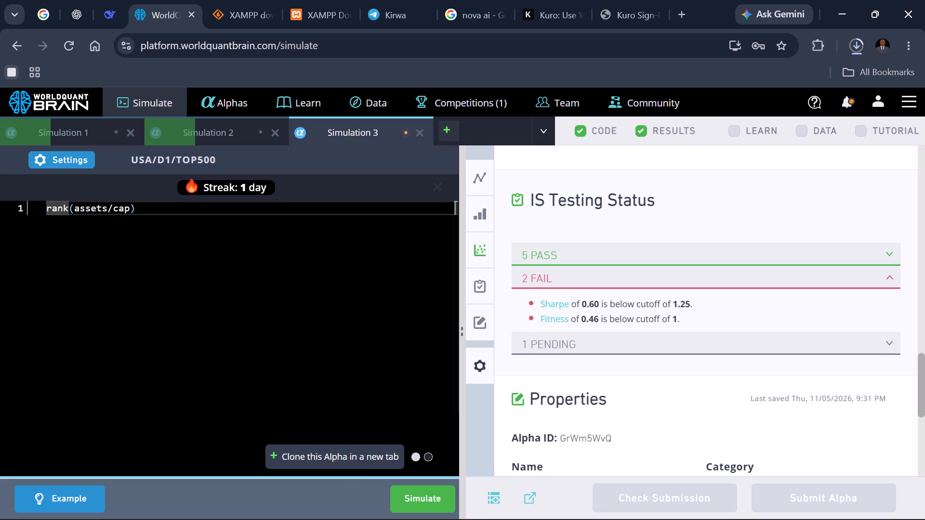
pyautogui.click(407, 501)
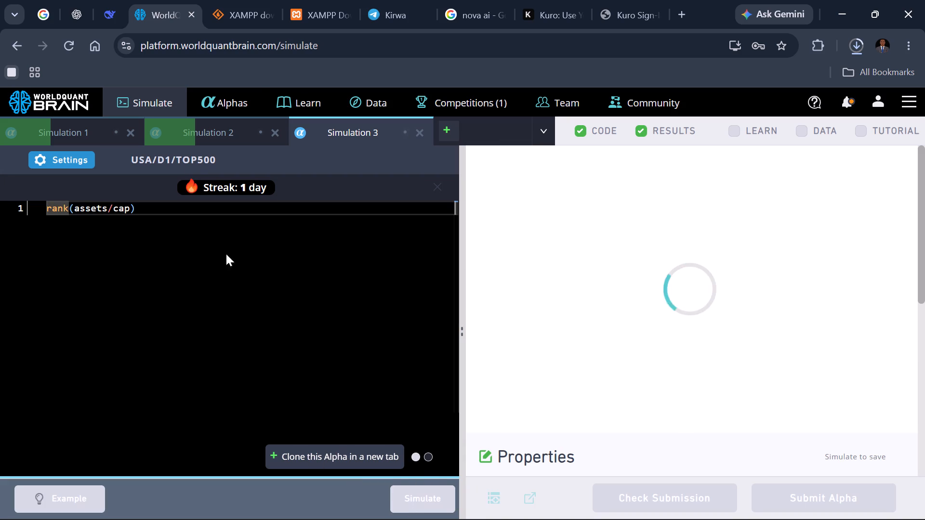
# Open the list of unsubmitted alphas.
pyautogui.click(221, 103)
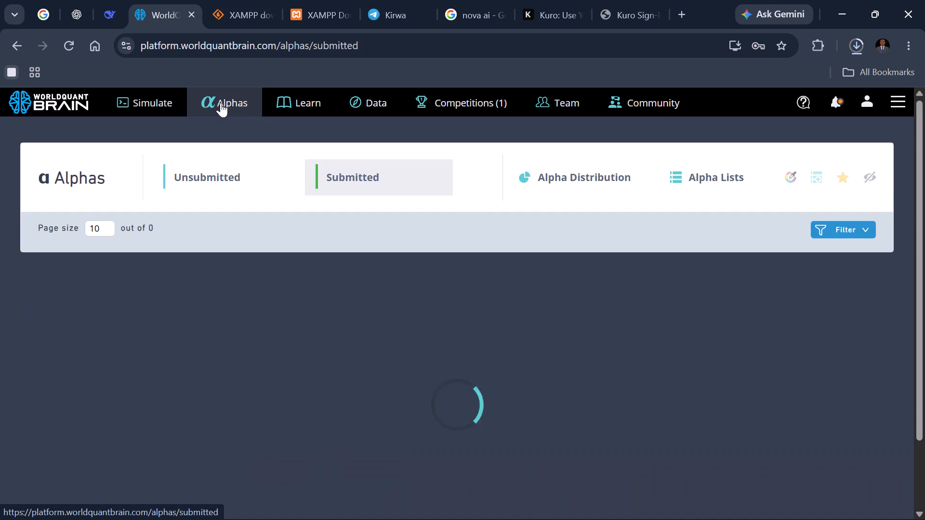
pyautogui.click(220, 176)
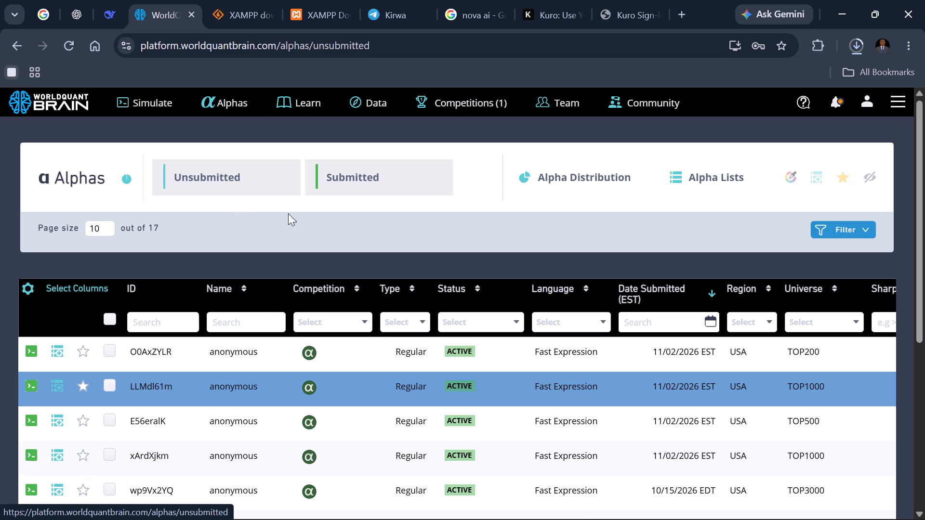
pyautogui.click(219, 177)
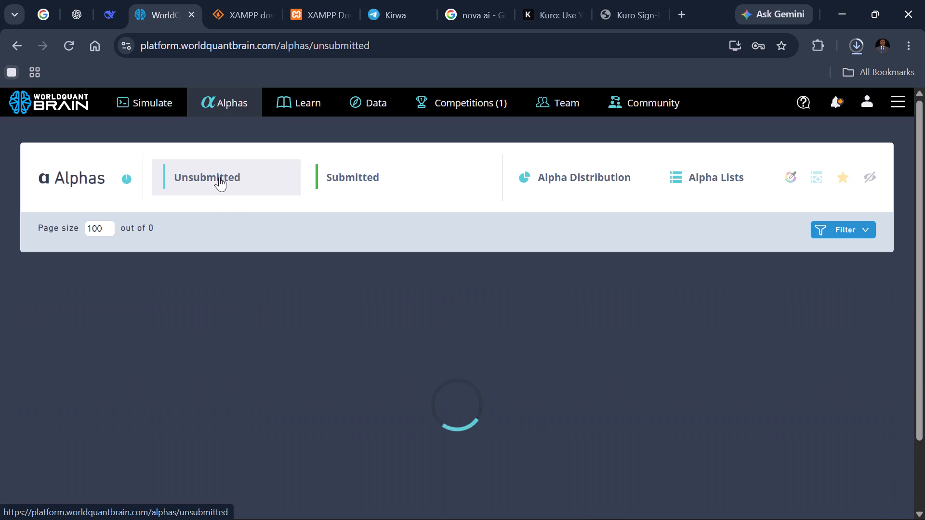
pyautogui.click(219, 177)
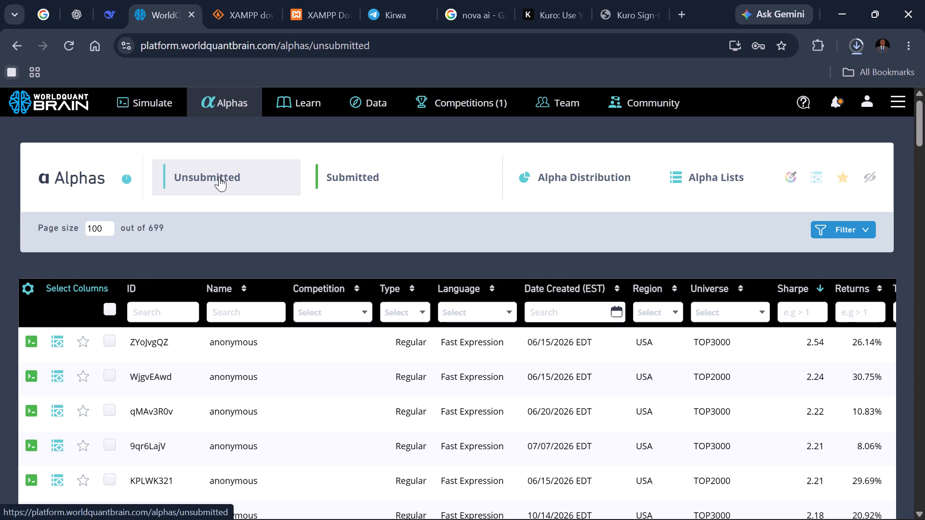
# Look through the first page of unsubmitted alphas, examining their universe, Sharpe and returns.
pyautogui.scroll(-4, 219, 177)
pyautogui.scroll(1, 219, 177)
pyautogui.scroll(-2, 219, 177)
pyautogui.scroll(2, 214, 150)
pyautogui.scroll(-1, 214, 150)
pyautogui.scroll(3, 214, 150)
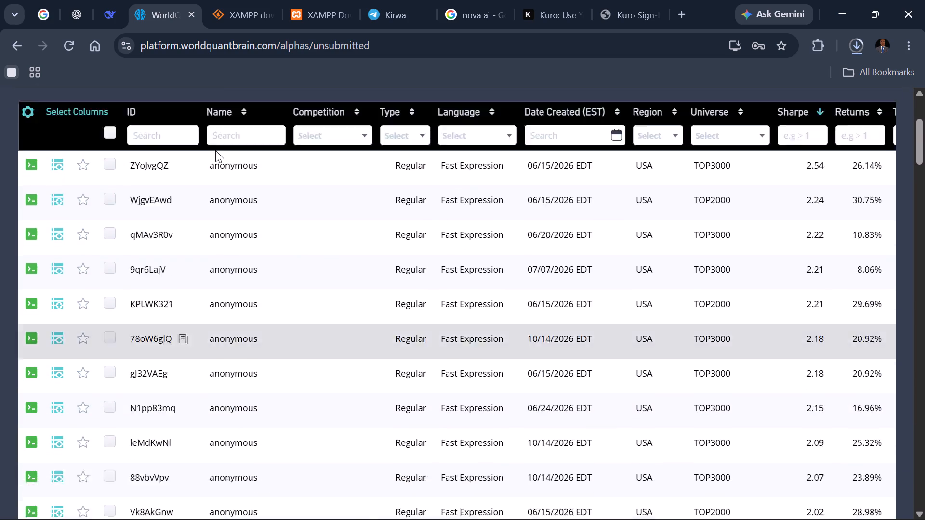
pyautogui.scroll(7, 215, 150)
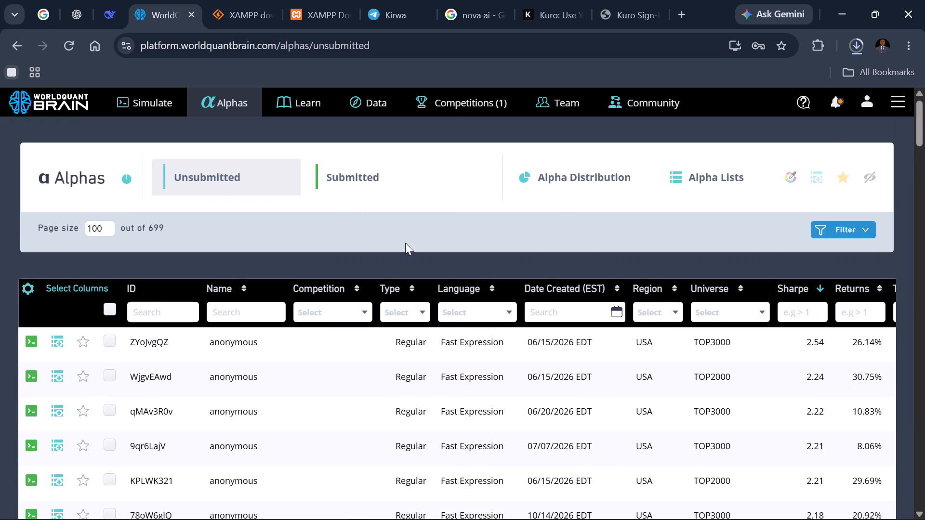
pyautogui.scroll(-20, 476, 364)
pyautogui.scroll(-1, 476, 364)
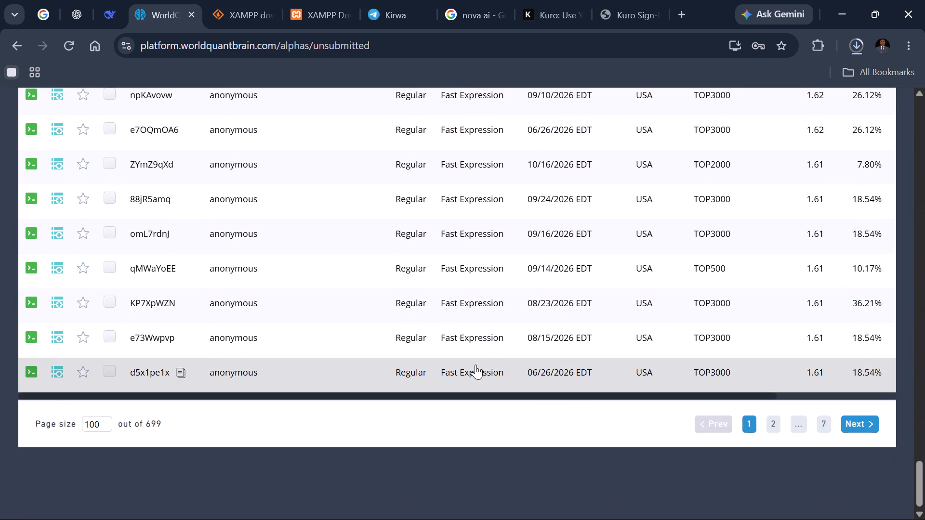
pyautogui.scroll(11, 476, 364)
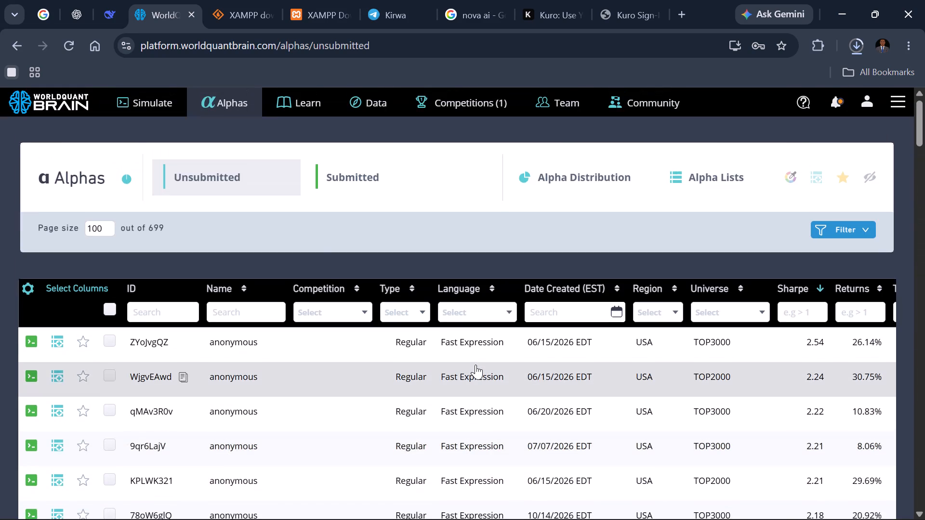
# In Simulation 2, remove the minus sign before scl12_buzz in the expression and simulate the alpha.
pyautogui.click(156, 101)
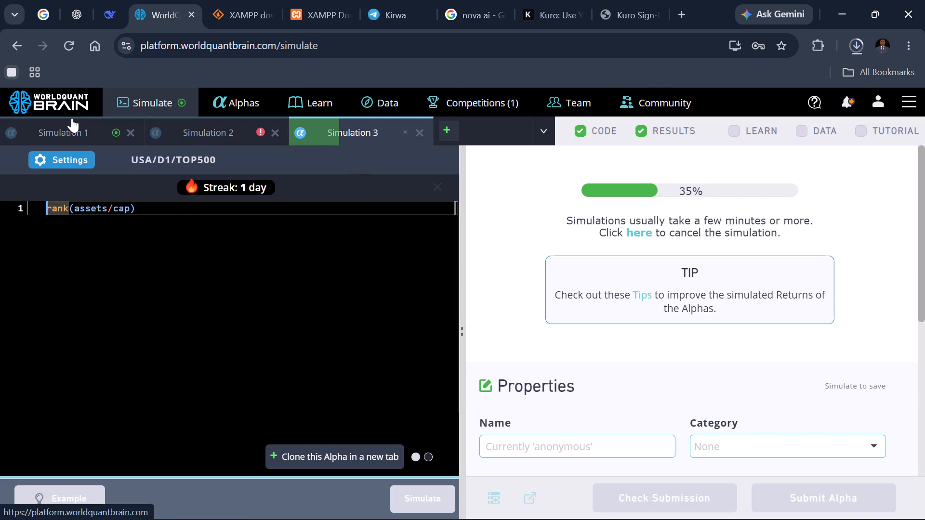
pyautogui.click(189, 125)
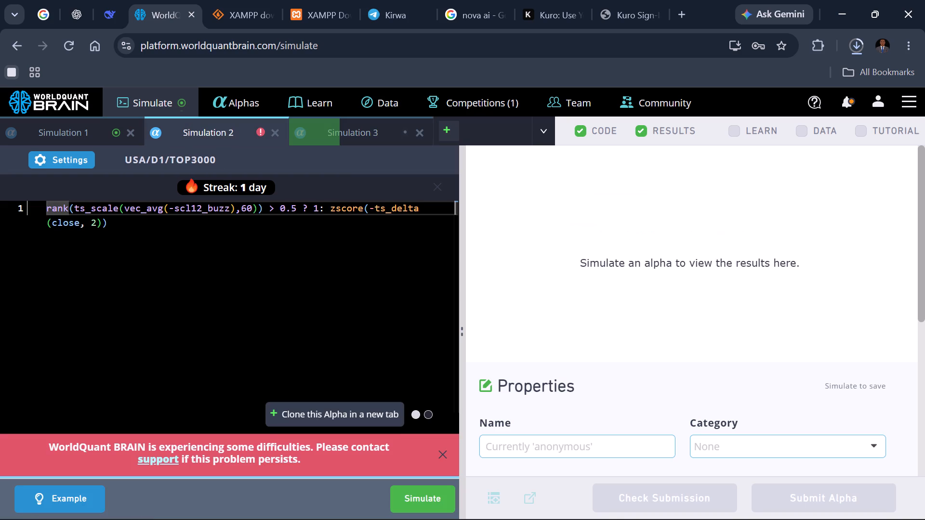
pyautogui.click(173, 210)
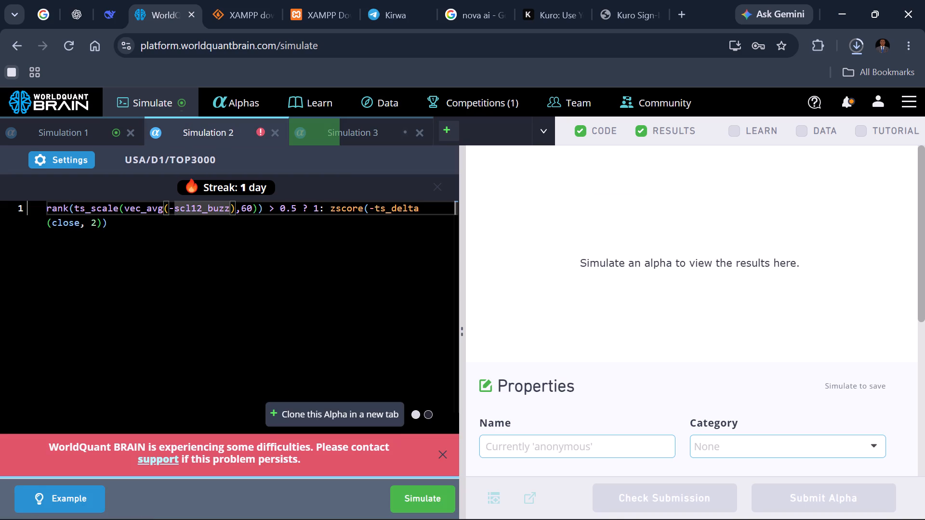
pyautogui.press('BackSpace')
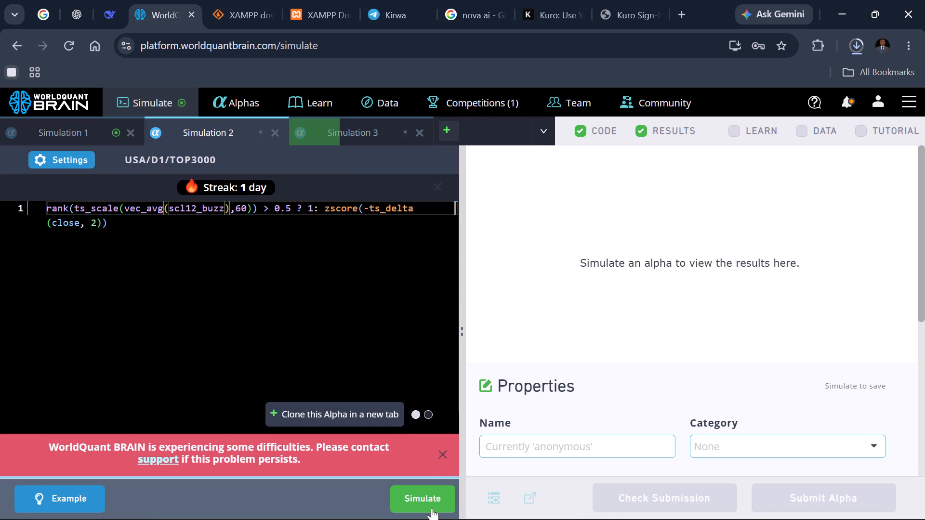
pyautogui.click(419, 492)
# Show the test period in Simulation 1's results for ts_rank(scale(debt/equity),5) and bring up its PnL chart.
pyautogui.click(83, 131)
pyautogui.scroll(-1, 663, 384)
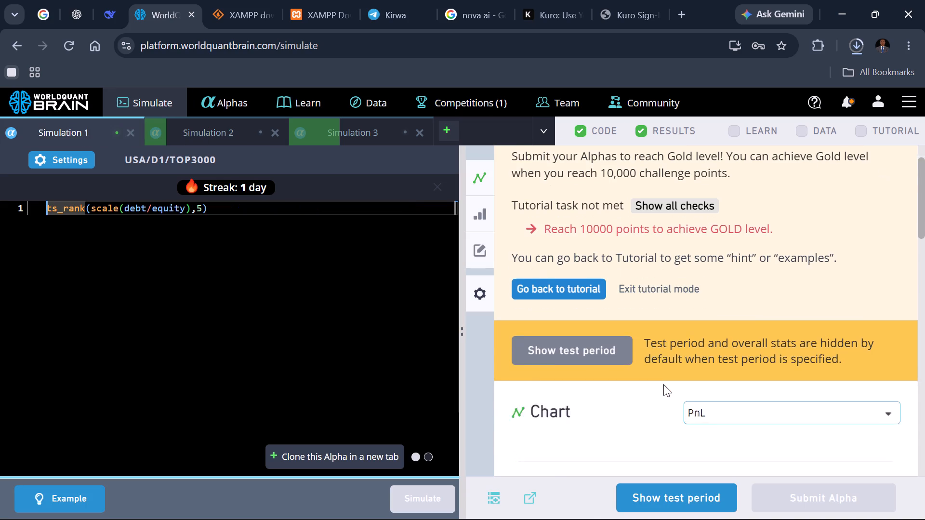
pyautogui.scroll(-2, 663, 384)
pyautogui.click(668, 501)
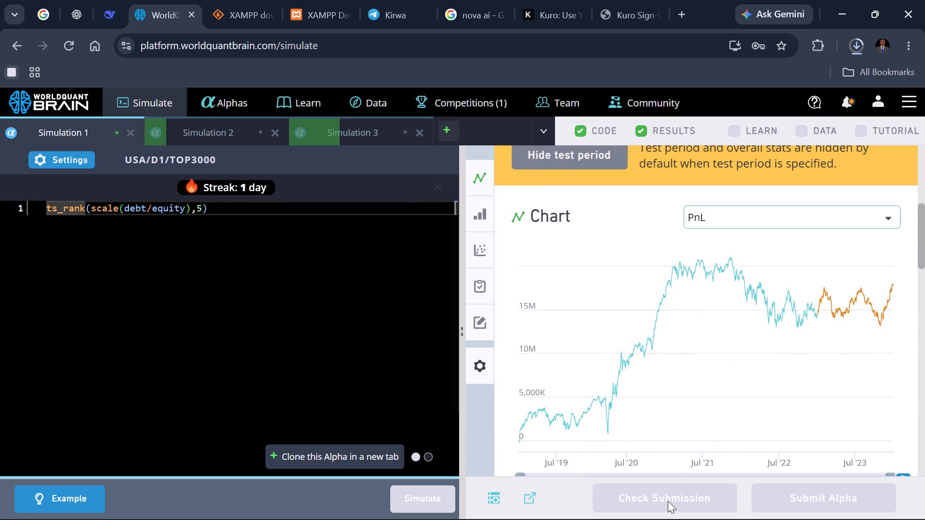
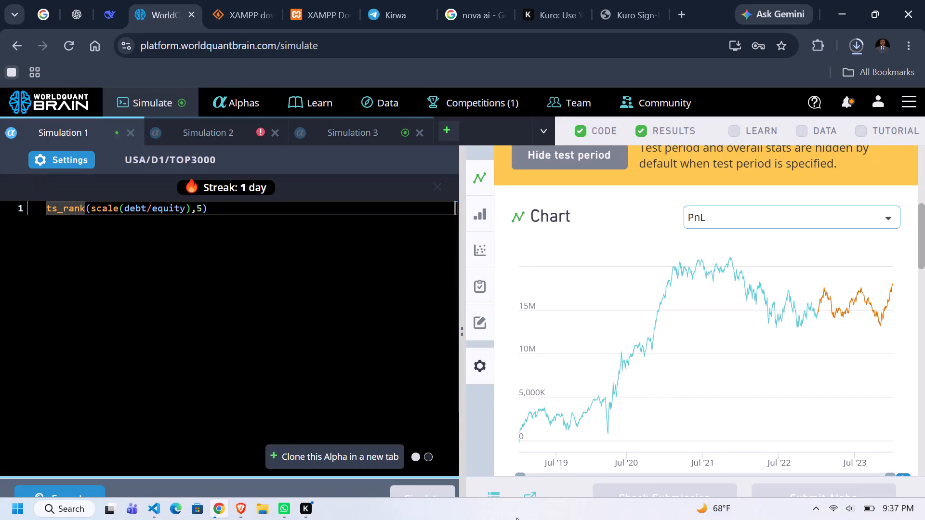
# In Simulation 1, replace debt with assets so the expression reads ts_rank(scale(assets/equity),5), and simulate the alpha.
pyautogui.doubleClick(134, 212)
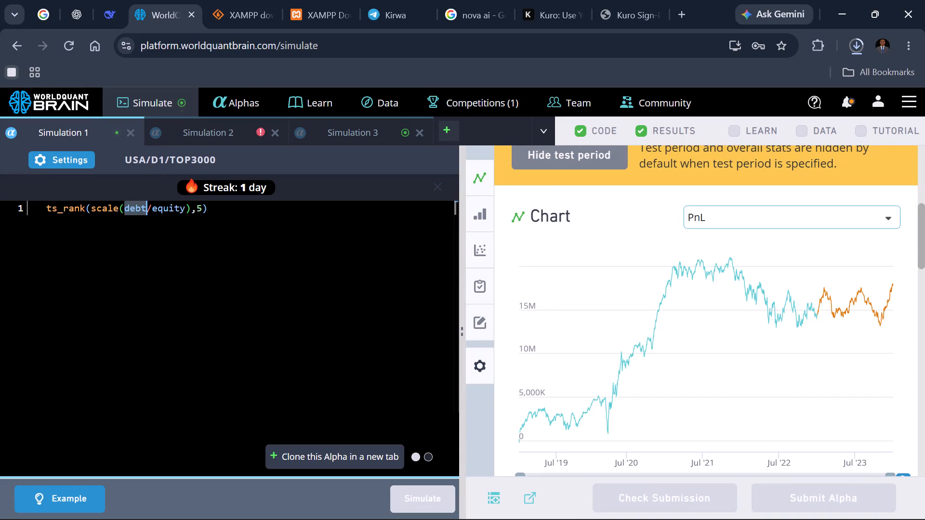
pyautogui.write('ass')
pyautogui.press('Return')
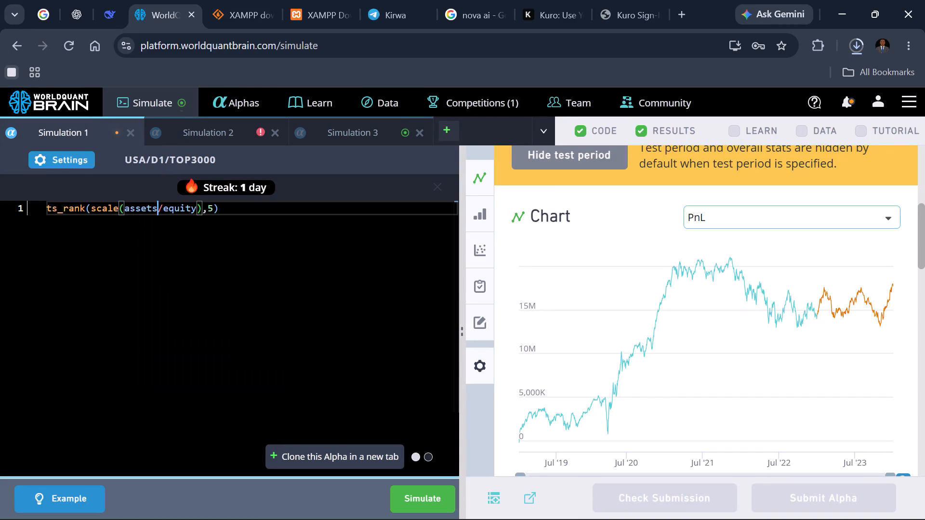
pyautogui.click(413, 498)
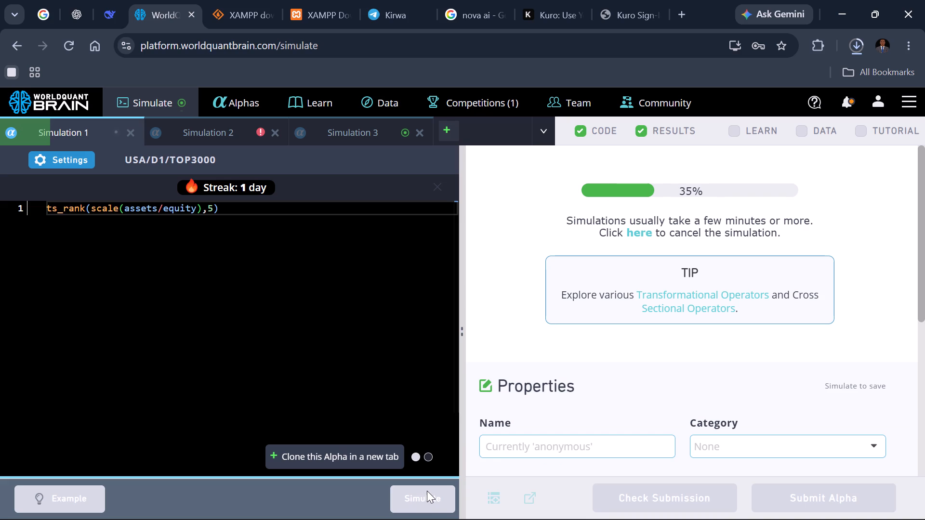
# Show the test period in Simulation 3's results for rank(assets/cap).
pyautogui.click(347, 127)
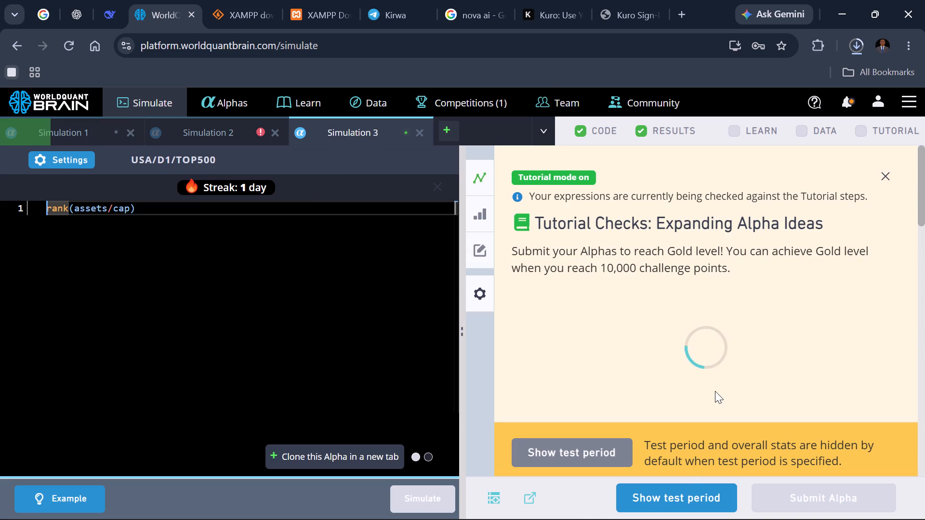
pyautogui.click(673, 486)
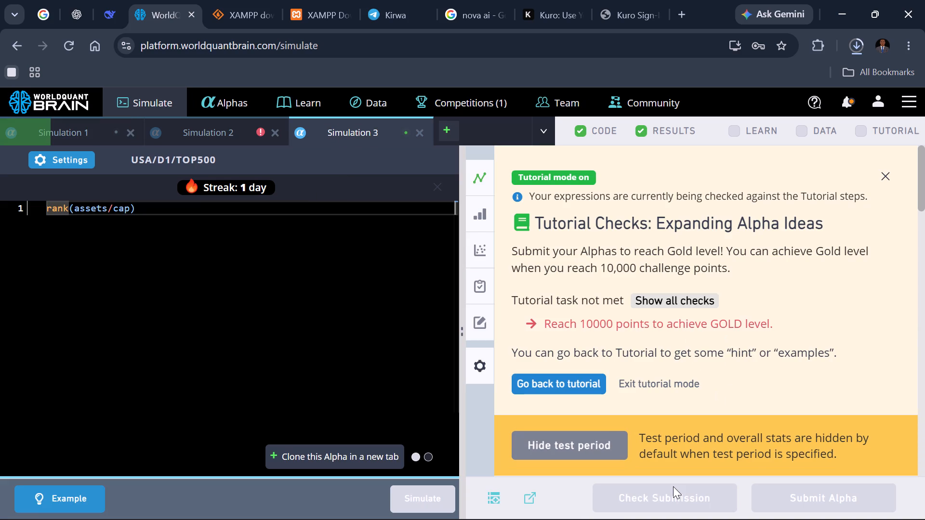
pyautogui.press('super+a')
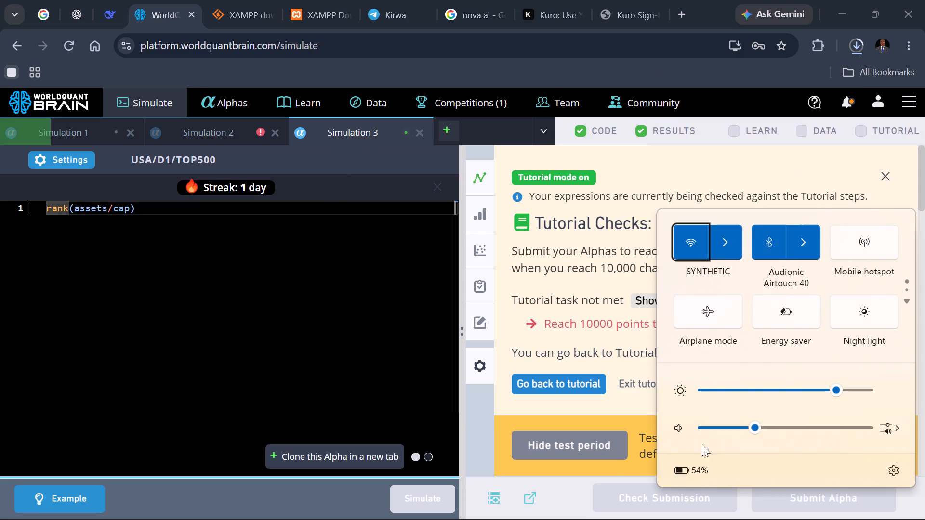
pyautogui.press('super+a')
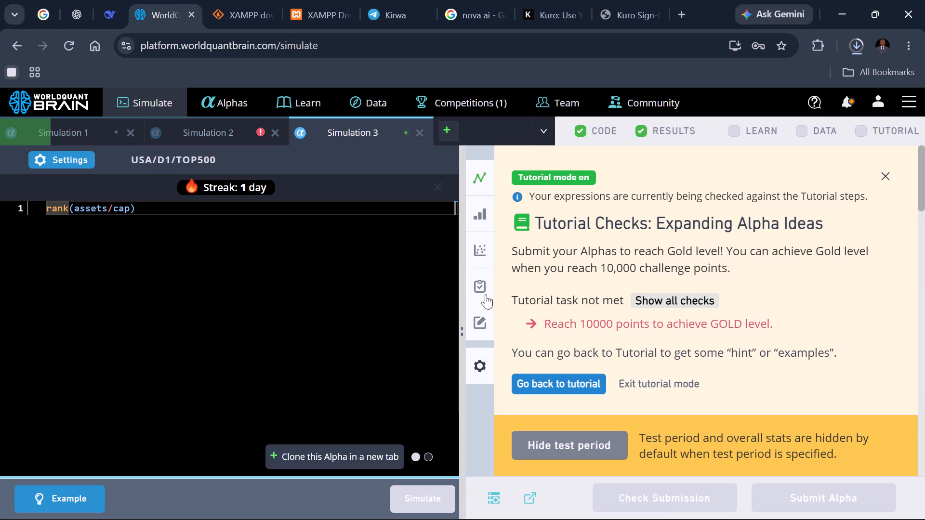
# Rerun the simulation of the scl12_buzz alpha in Simulation 2.
pyautogui.click(221, 129)
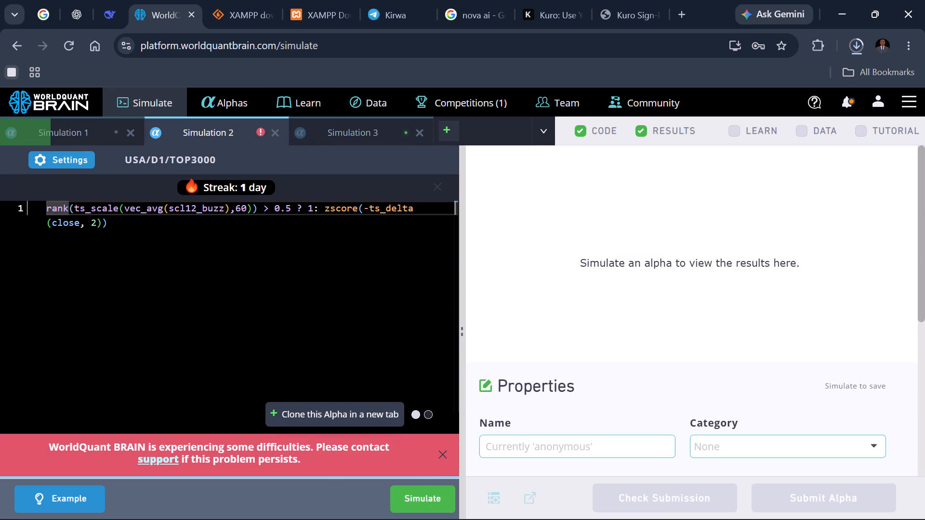
pyautogui.click(423, 498)
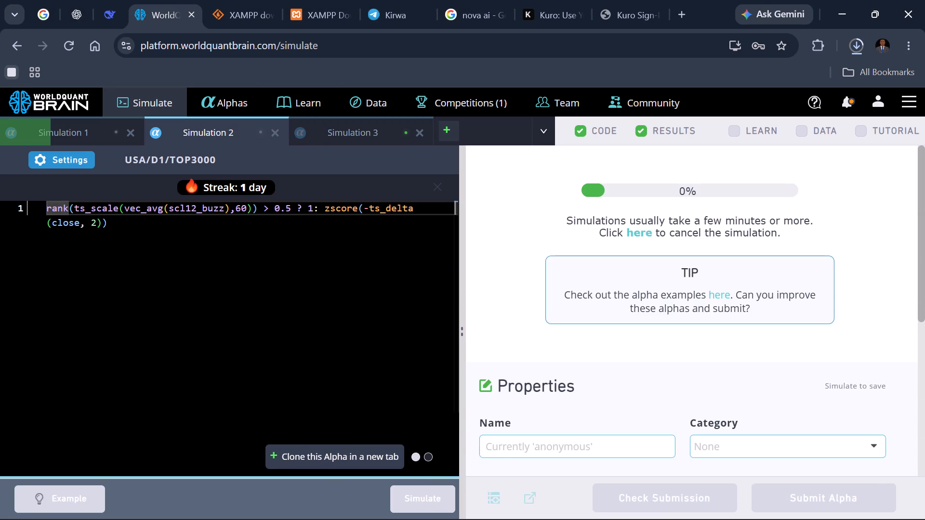
# In Simulation 2's expression, replace scl12_buzz inside vec_avg with a data field starting with v.
pyautogui.doubleClick(185, 211)
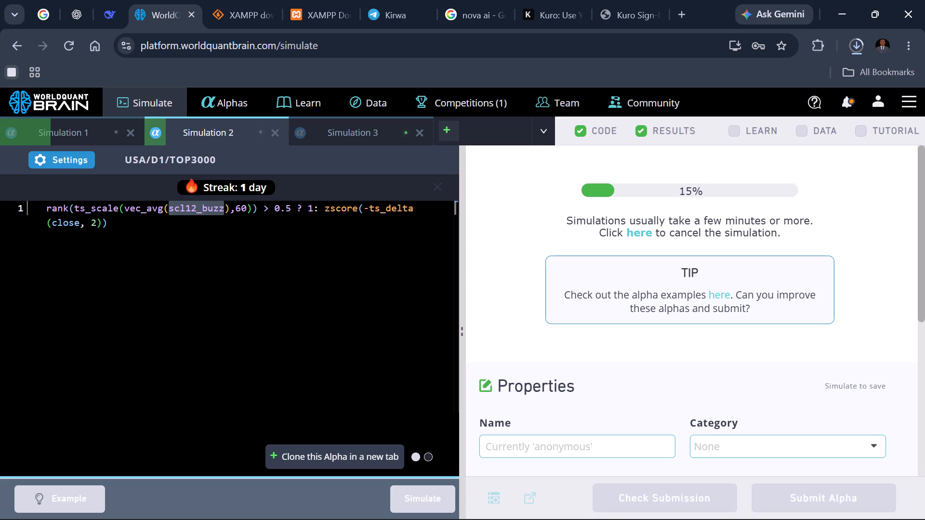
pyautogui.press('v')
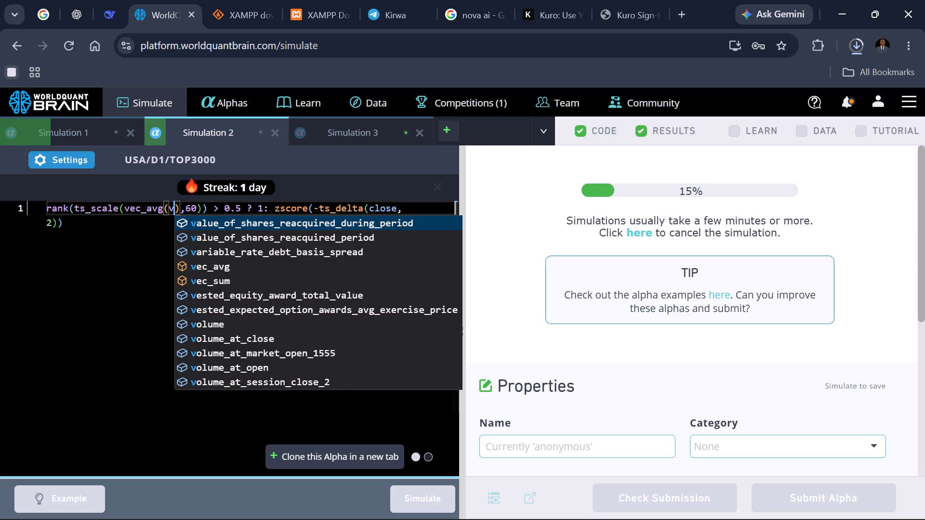
# In Simulation 2's expression, complete the vec_avg argument as volume/cap.
pyautogui.write('olum')
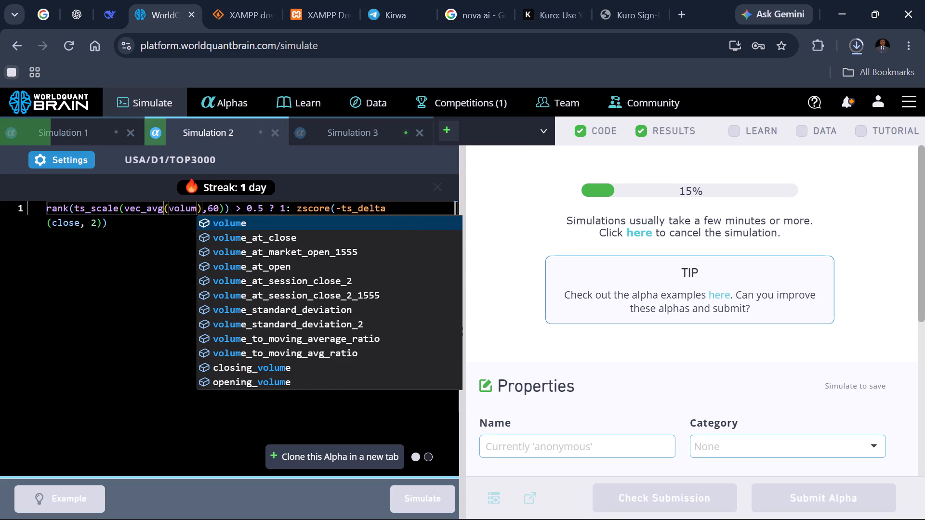
pyautogui.press('Return')
pyautogui.press('/')
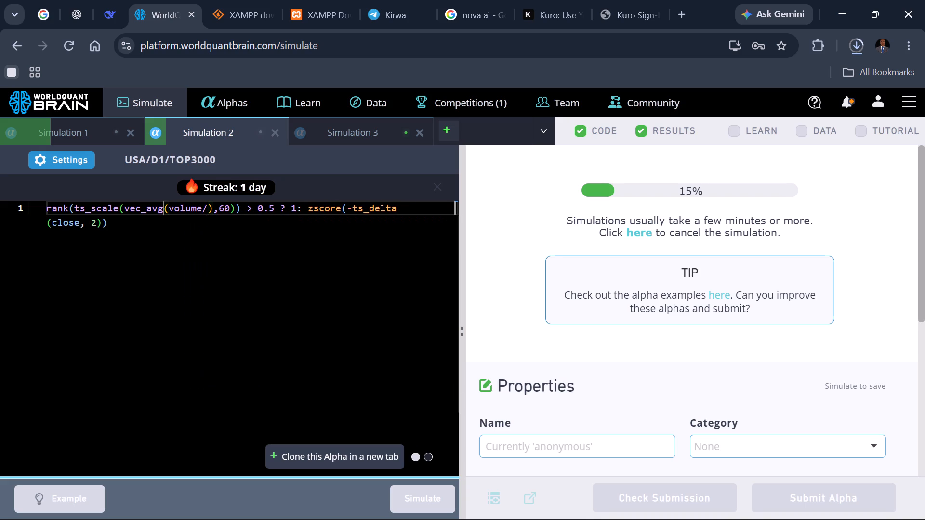
pyautogui.write('cap')
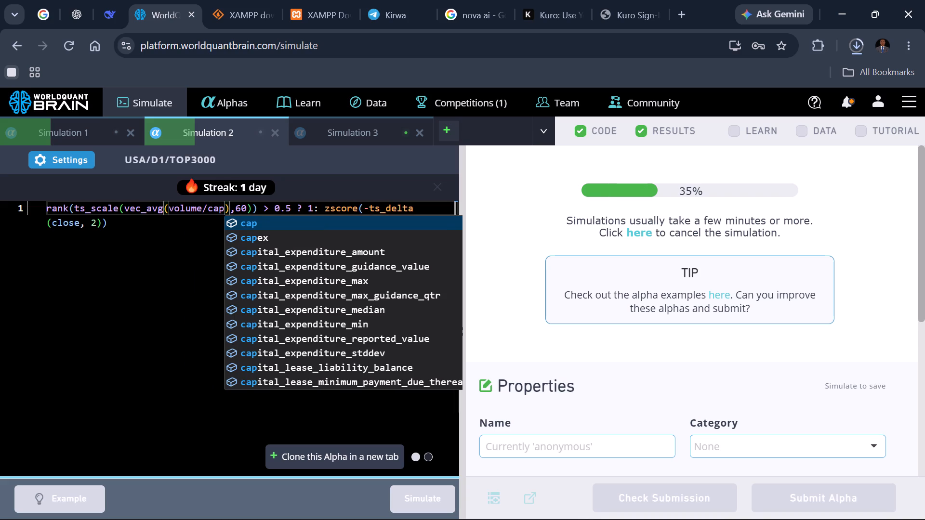
pyautogui.press('Return')
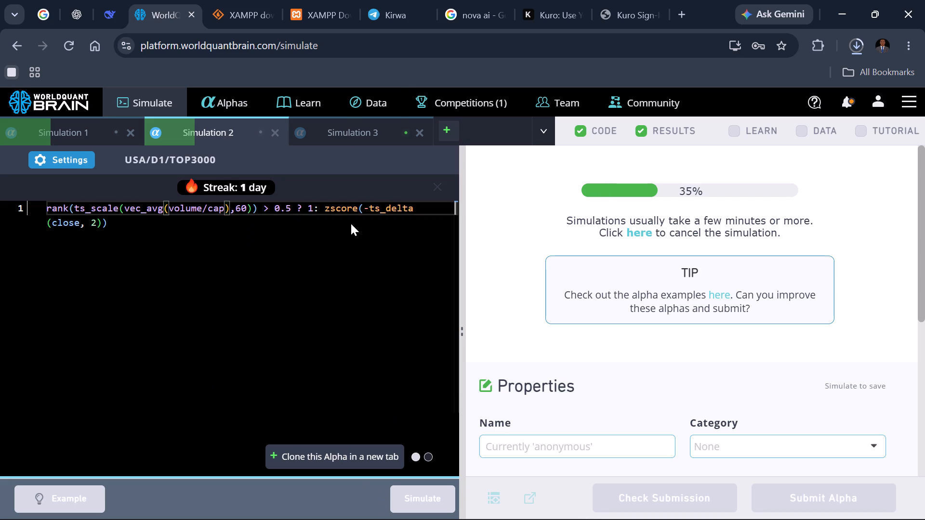
# In Simulation 3, check the test-period summary, replace cap with liabilities to make rank(assets/liabilities), and simulate the alpha.
pyautogui.click(341, 133)
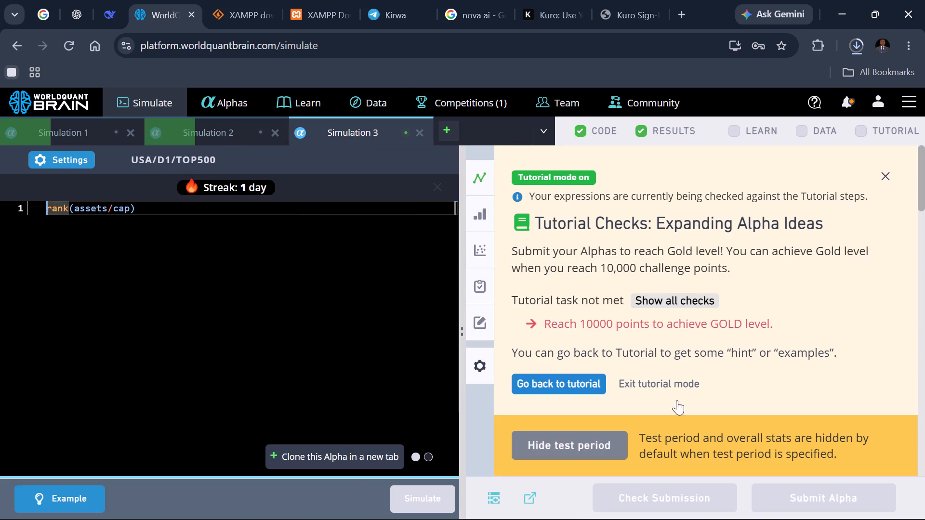
pyautogui.scroll(-5, 737, 454)
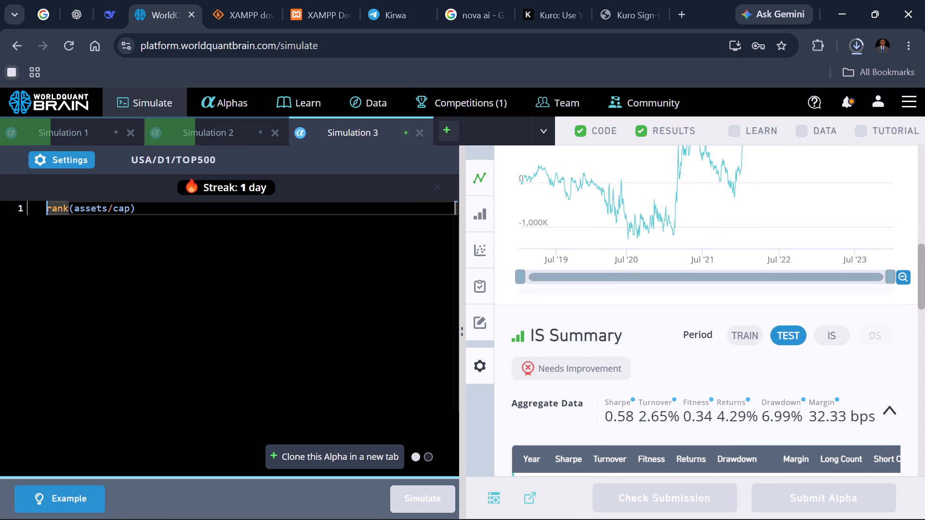
pyautogui.doubleClick(123, 208)
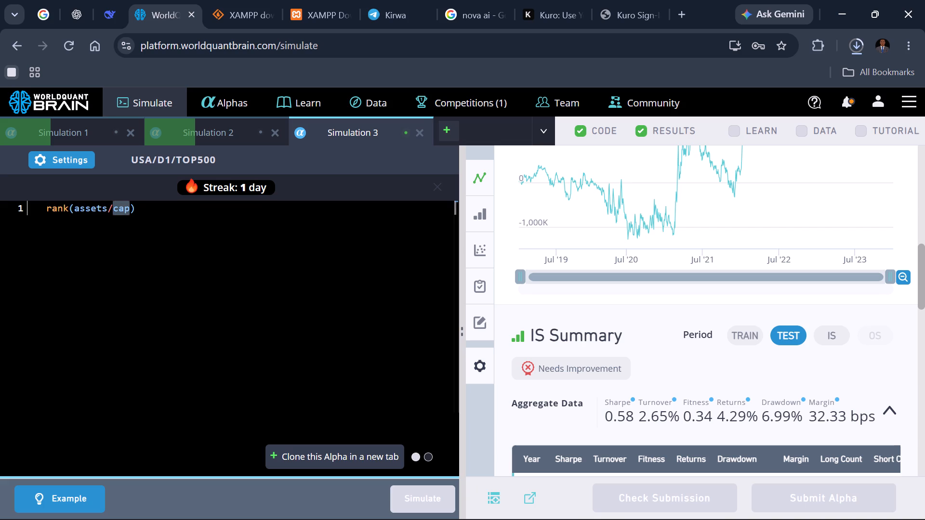
pyautogui.write('lia')
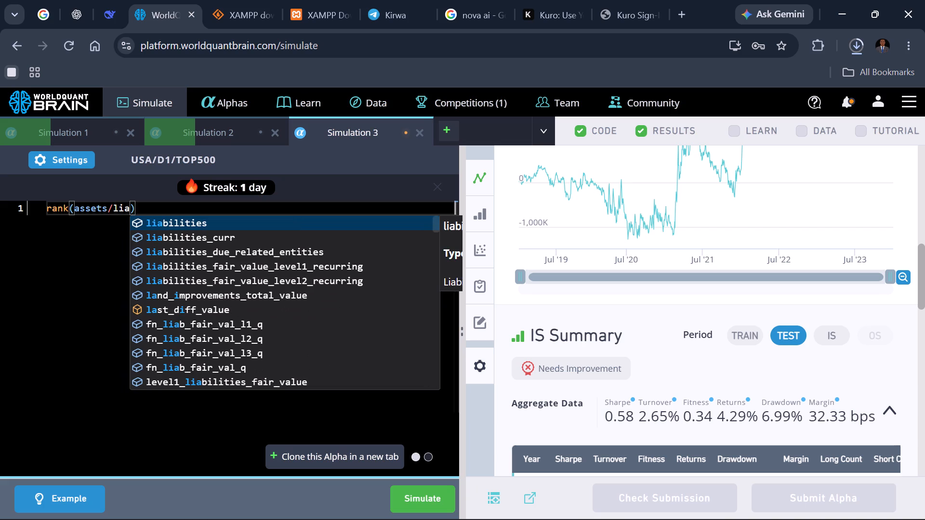
pyautogui.press('Return')
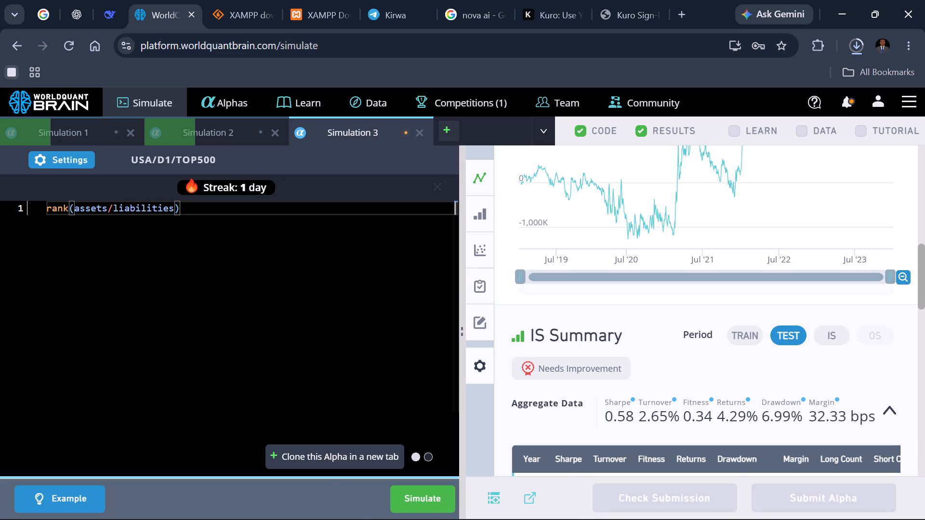
pyautogui.click(428, 497)
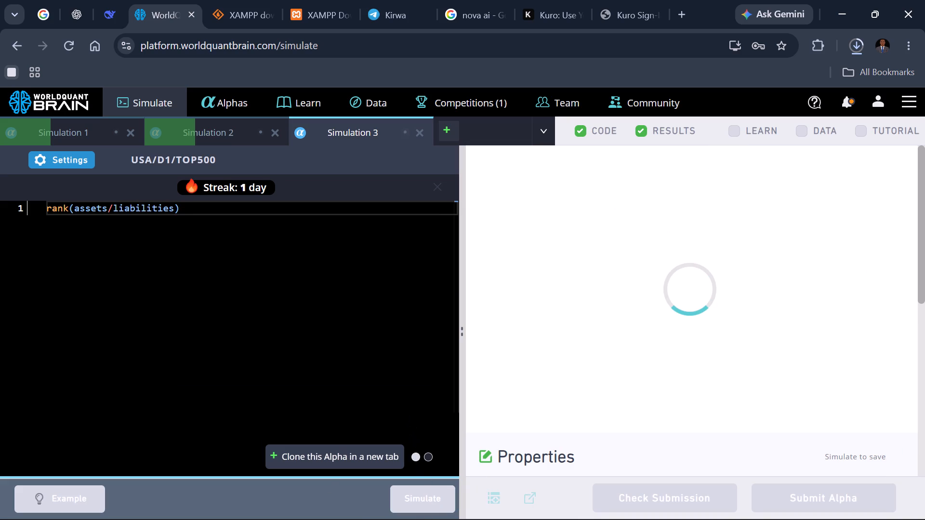
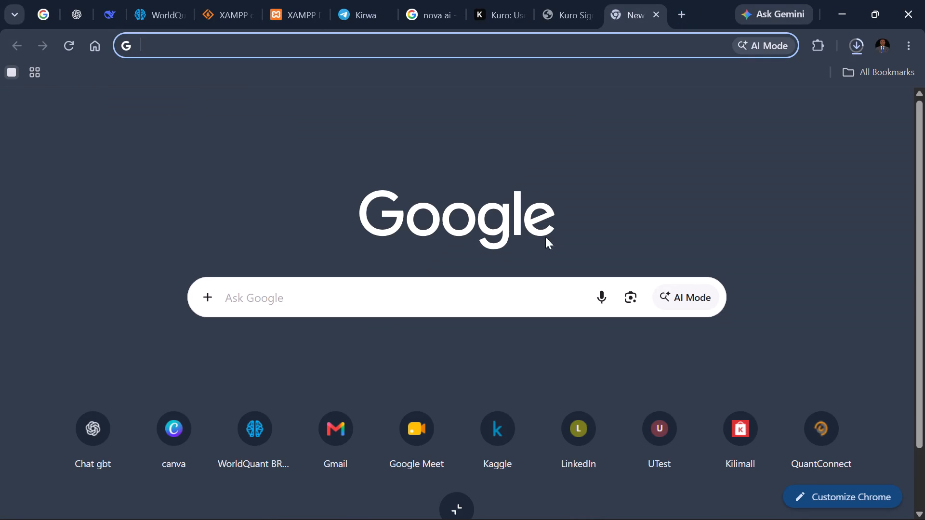
# Open Google Meet from the site shortcuts on the new tab page.
pyautogui.scroll(-2, 552, 381)
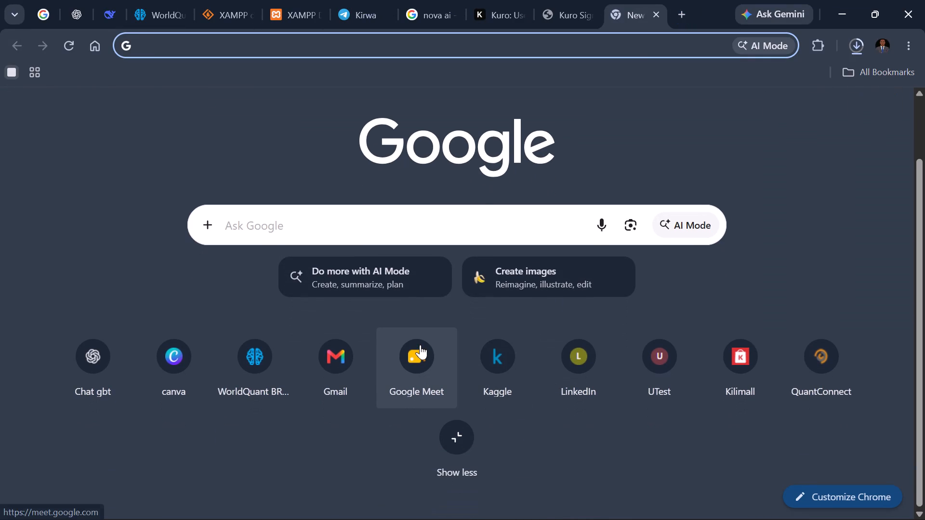
pyautogui.click(420, 346)
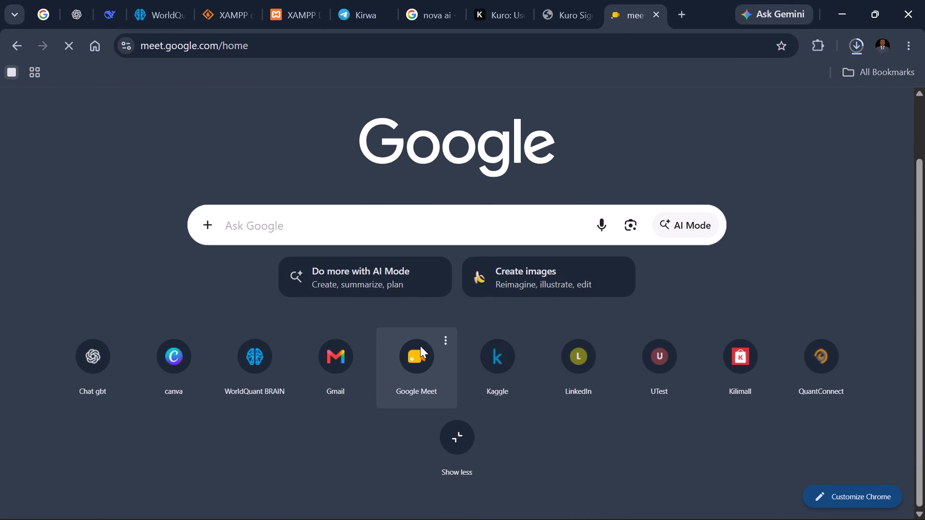
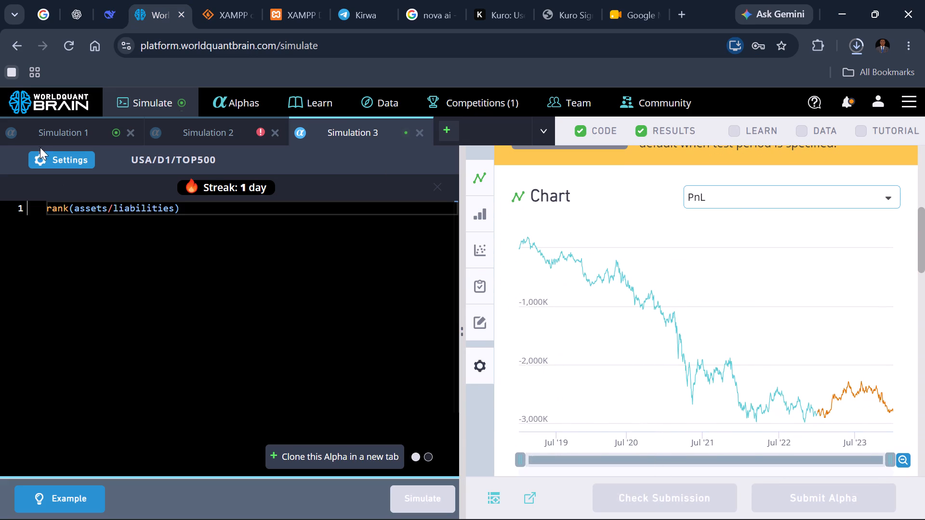
# Change Simulation 3's universe setting to TOP3000, apply it and run the simulation.
pyautogui.click(60, 160)
pyautogui.click(294, 313)
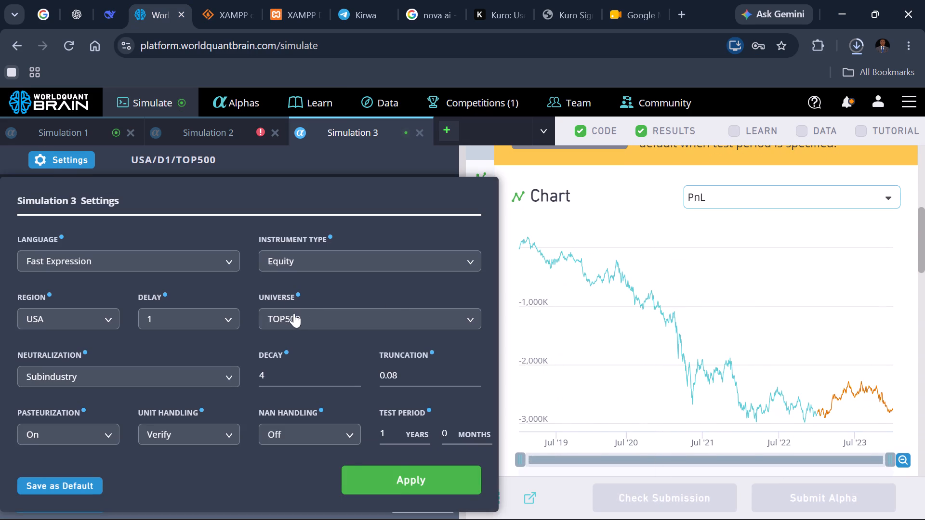
pyautogui.click(315, 347)
pyautogui.click(372, 481)
pyautogui.click(405, 497)
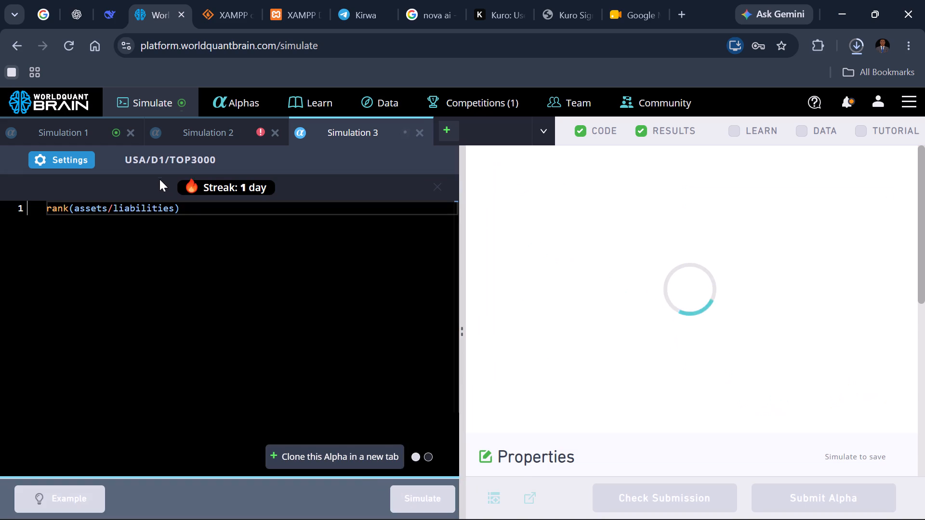
# In Simulation 2, remove the leading rank operator from the expression, keeping its parenthesised ts_scale argument.
pyautogui.click(206, 123)
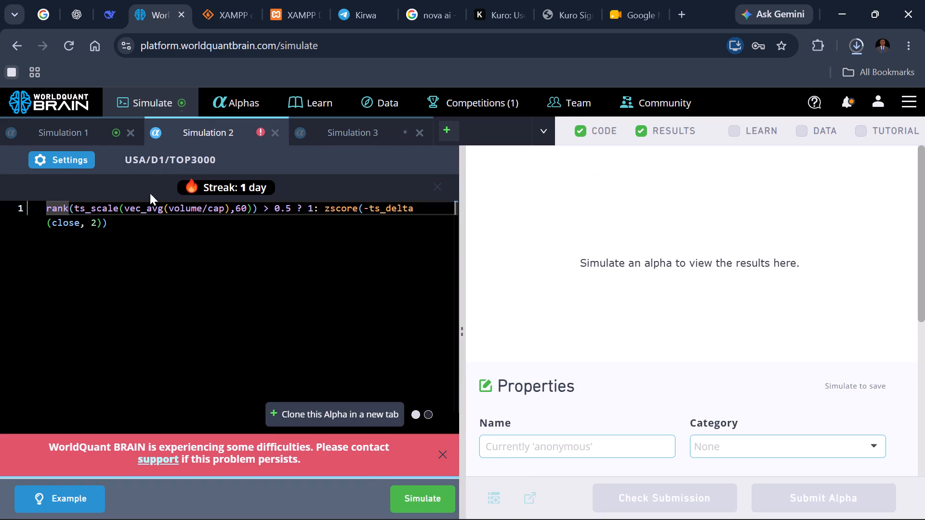
pyautogui.doubleClick(66, 208)
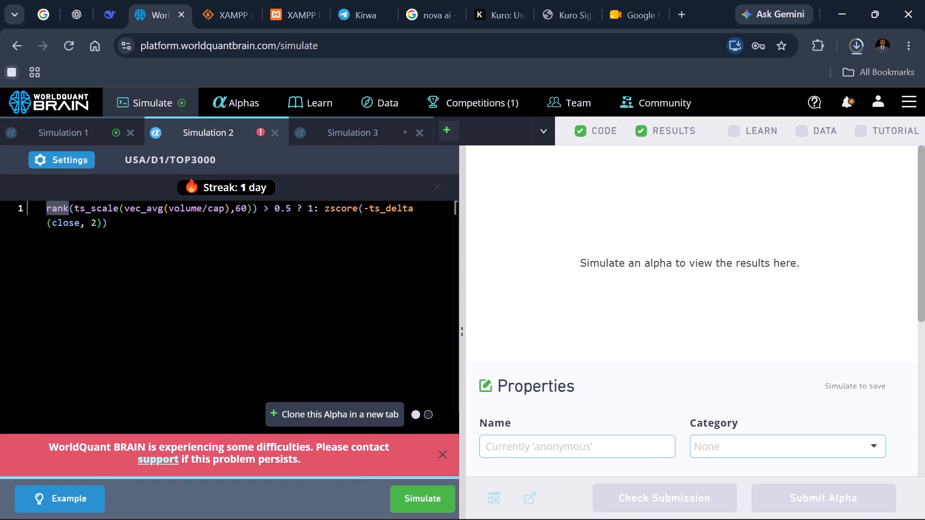
pyautogui.write('ra')
pyautogui.write('nk')
pyautogui.click(98, 226)
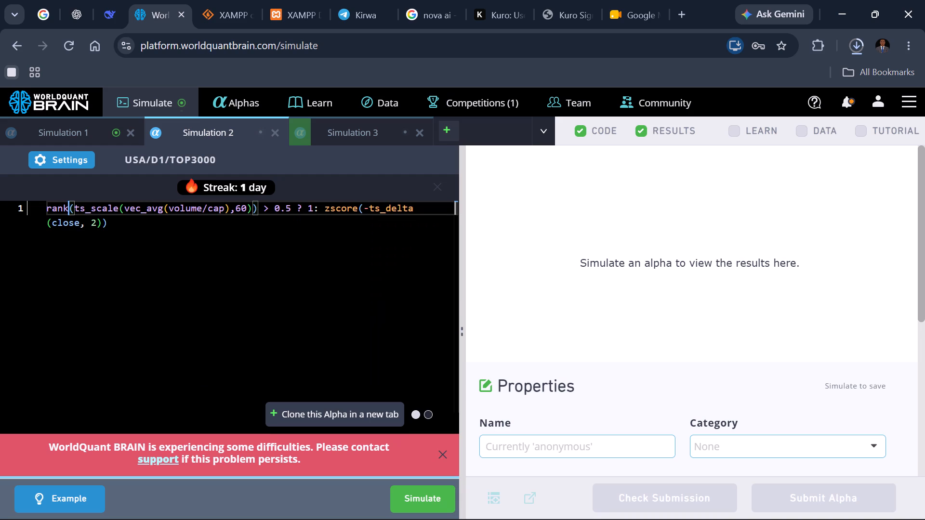
pyautogui.doubleClick(62, 209)
pyautogui.press('BackSpace')
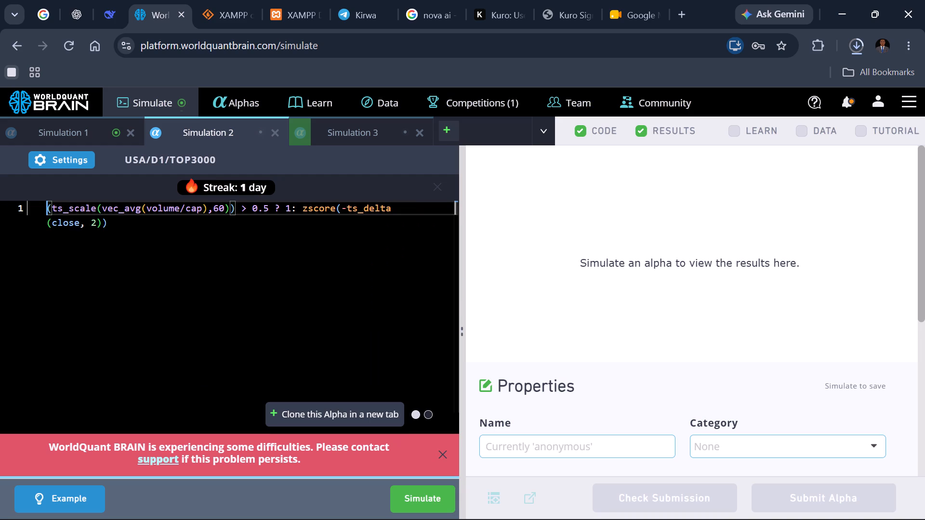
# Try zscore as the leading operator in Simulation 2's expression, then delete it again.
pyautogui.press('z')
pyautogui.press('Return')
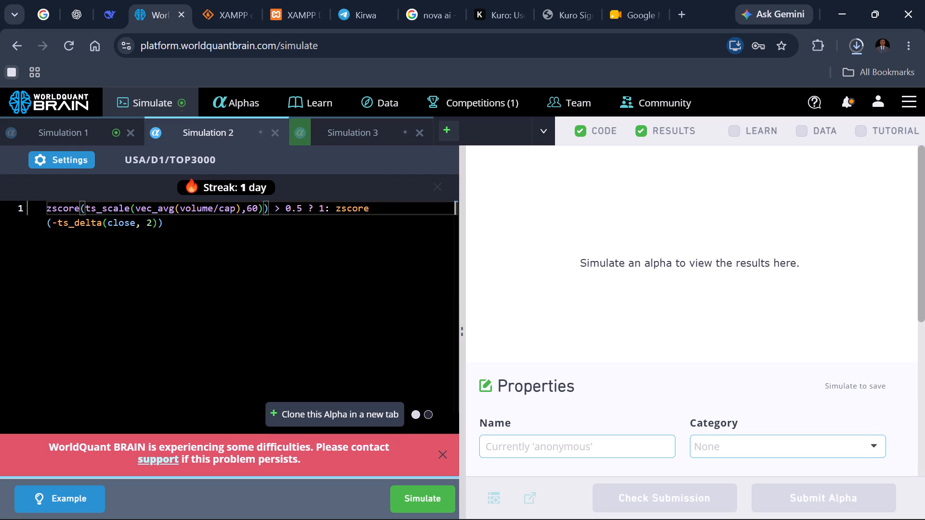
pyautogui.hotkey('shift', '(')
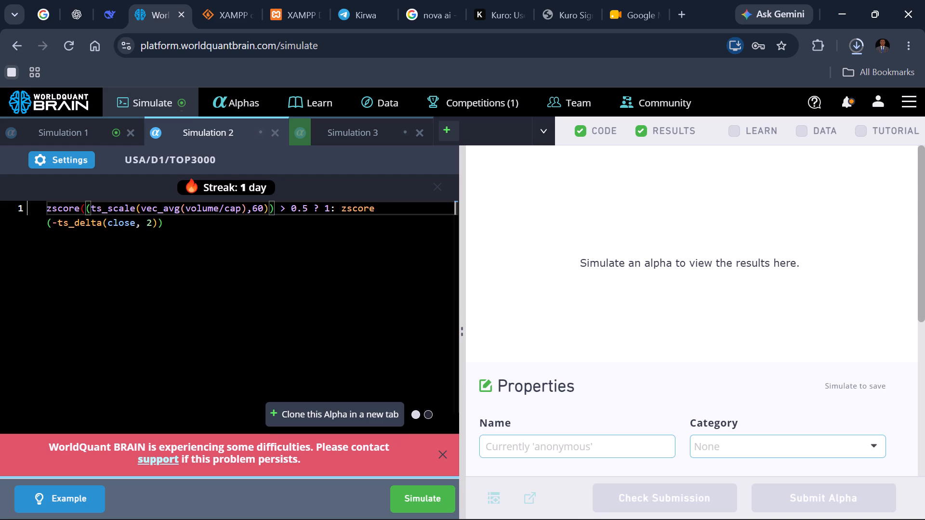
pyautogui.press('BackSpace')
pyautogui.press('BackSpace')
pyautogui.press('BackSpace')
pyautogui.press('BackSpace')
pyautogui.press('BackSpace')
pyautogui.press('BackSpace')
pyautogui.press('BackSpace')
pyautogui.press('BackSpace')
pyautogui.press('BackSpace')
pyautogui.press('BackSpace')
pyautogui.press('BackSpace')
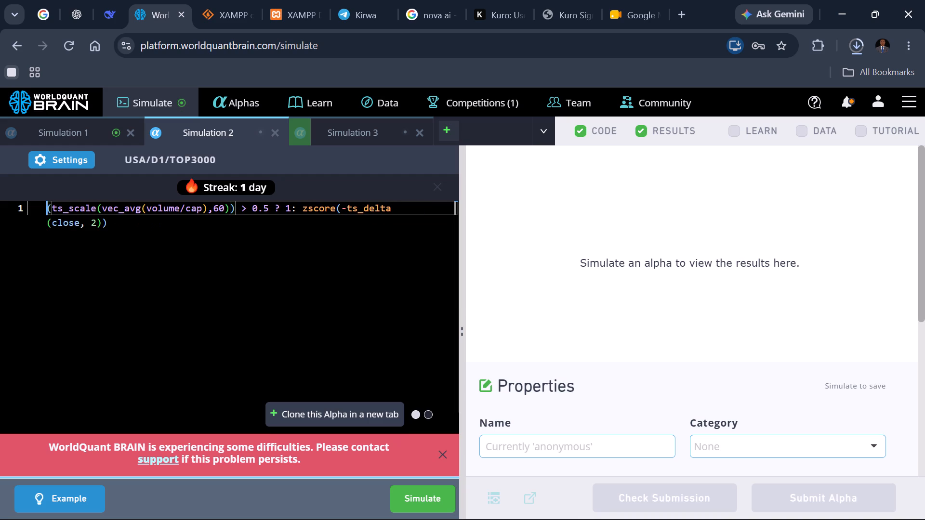
# Run Simulation 2 with the edited expression.
pyautogui.click(421, 489)
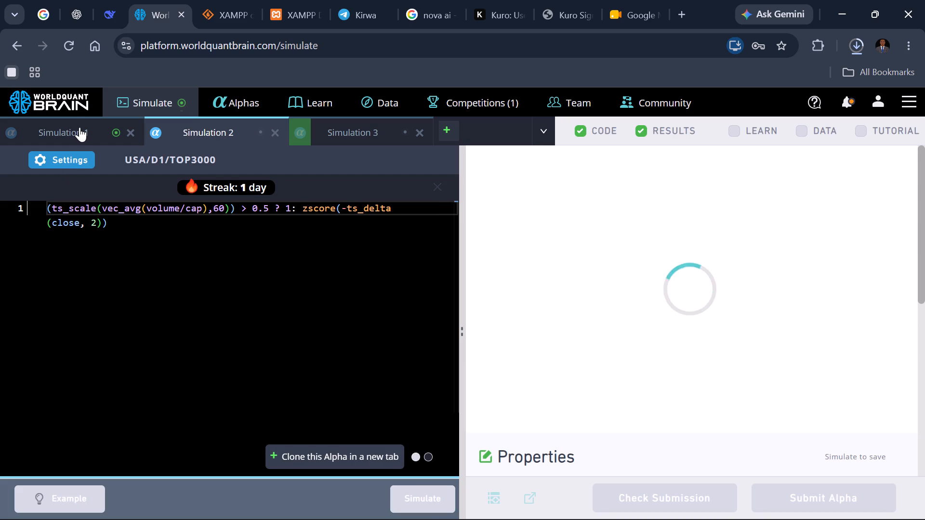
# Review Simulation 1's results with the test period shown, the summary on the IS period and the failed IS tests expanded.
pyautogui.click(79, 127)
pyautogui.scroll(-4, 658, 274)
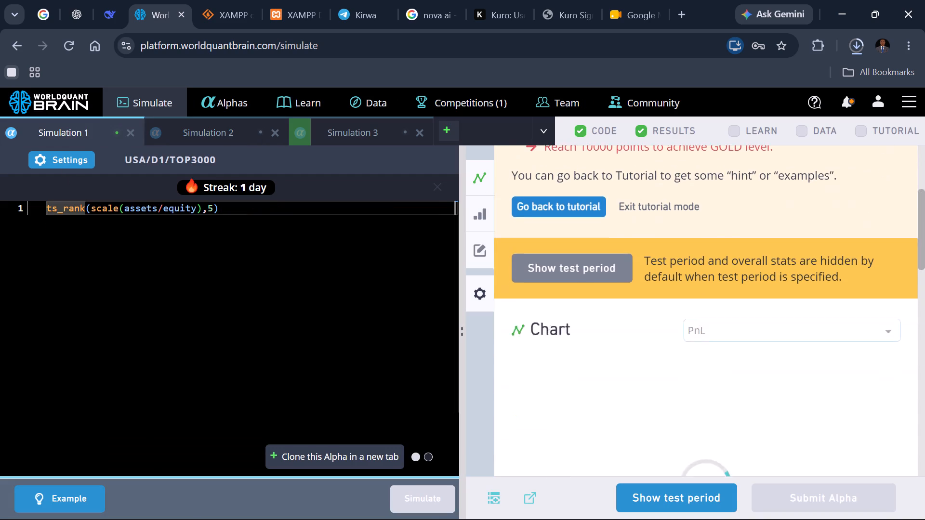
pyautogui.scroll(-1, 658, 274)
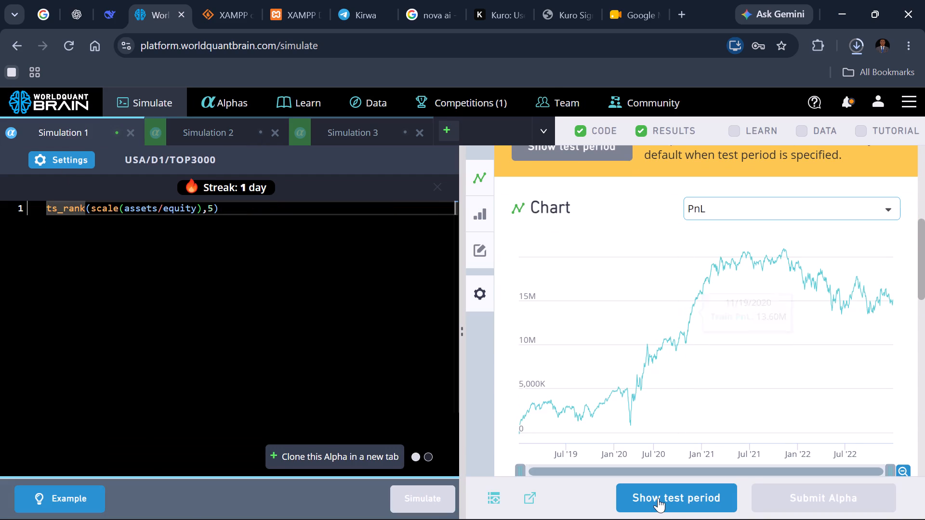
pyautogui.click(658, 498)
pyautogui.scroll(-3, 703, 363)
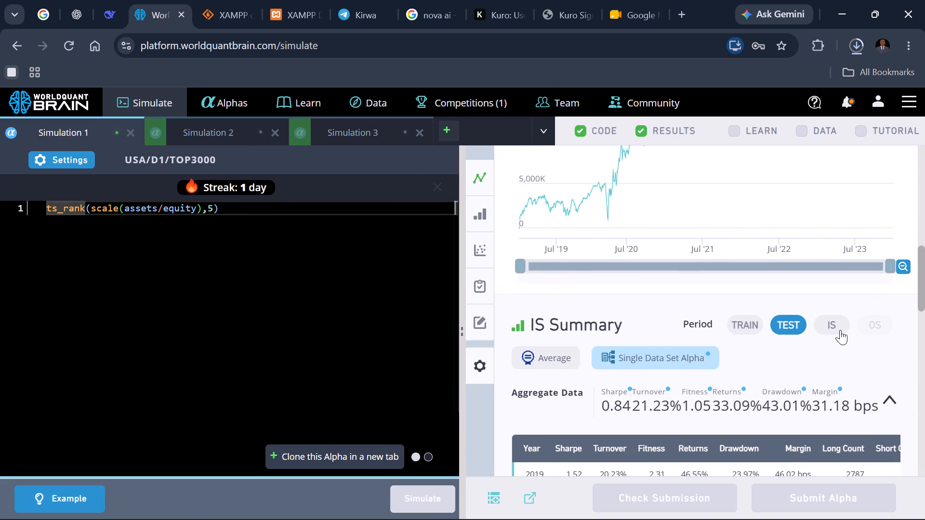
pyautogui.click(831, 325)
pyautogui.scroll(-4, 745, 385)
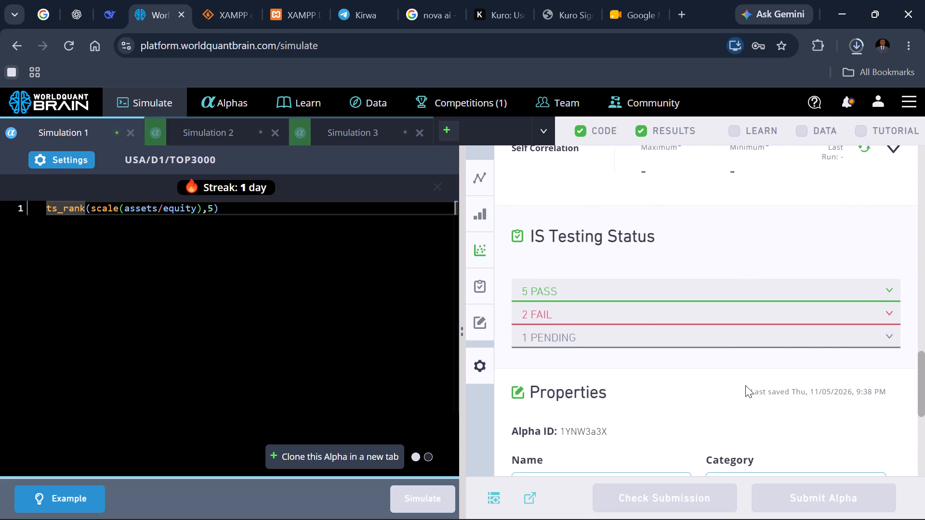
pyautogui.click(641, 316)
# Run the self-correlation check for Simulation 1's alpha.
pyautogui.scroll(2, 641, 316)
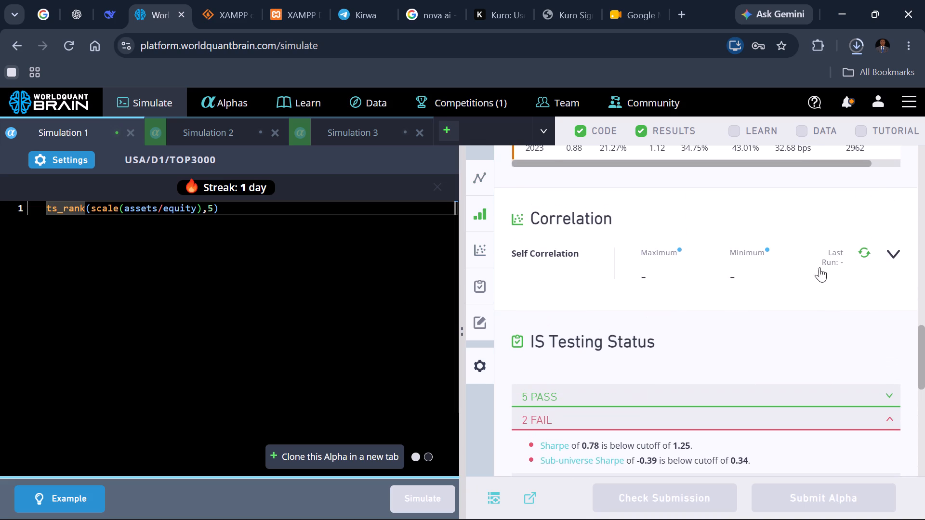
pyautogui.click(868, 254)
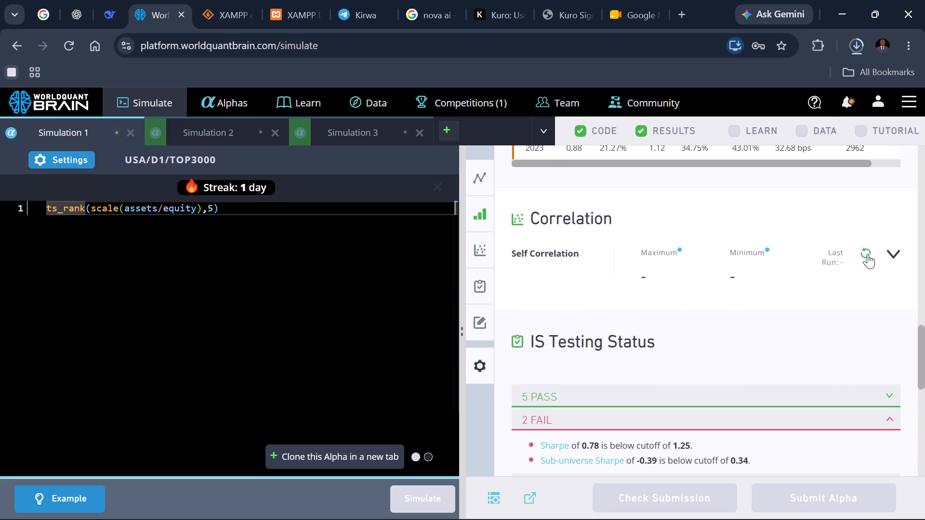
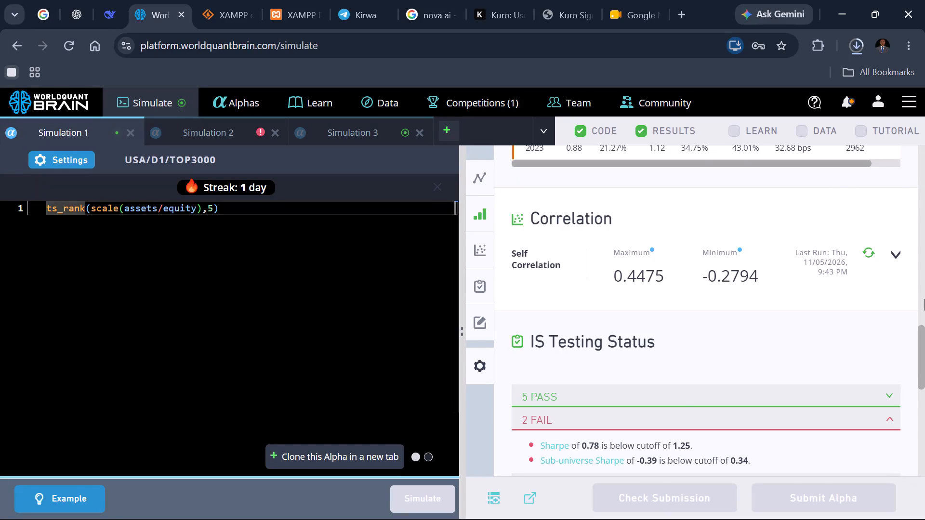
# Change Simulation 1's neutralization setting to Market and apply the settings.
pyautogui.scroll(-1, 573, 424)
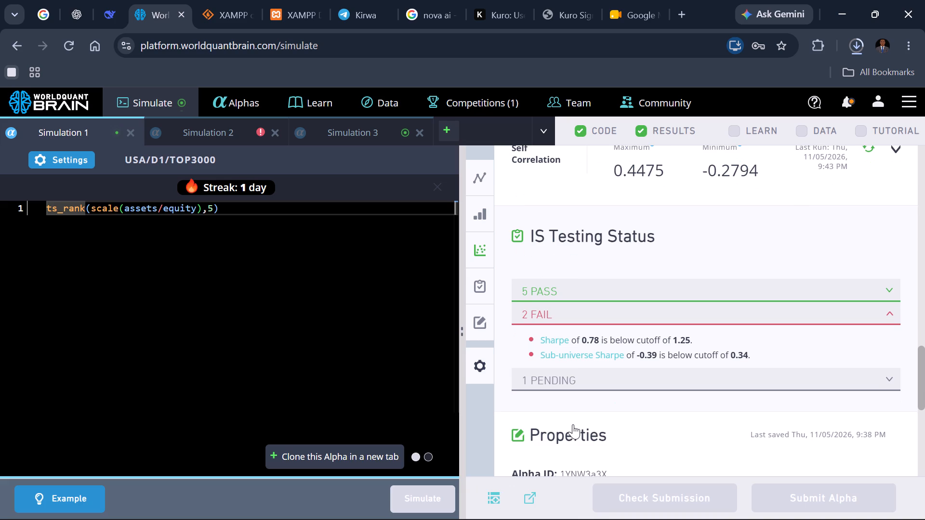
pyautogui.scroll(-1, 573, 424)
pyautogui.click(64, 160)
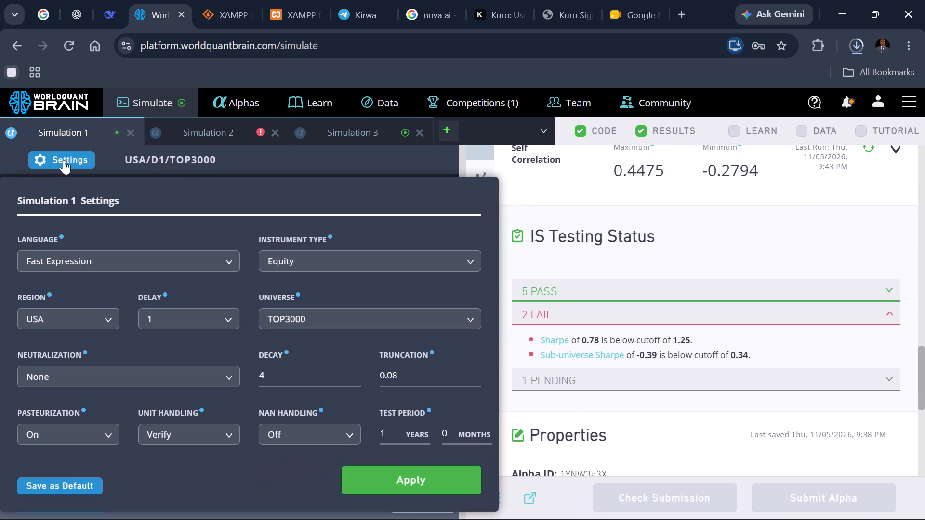
pyautogui.click(64, 160)
pyautogui.scroll(4, 591, 266)
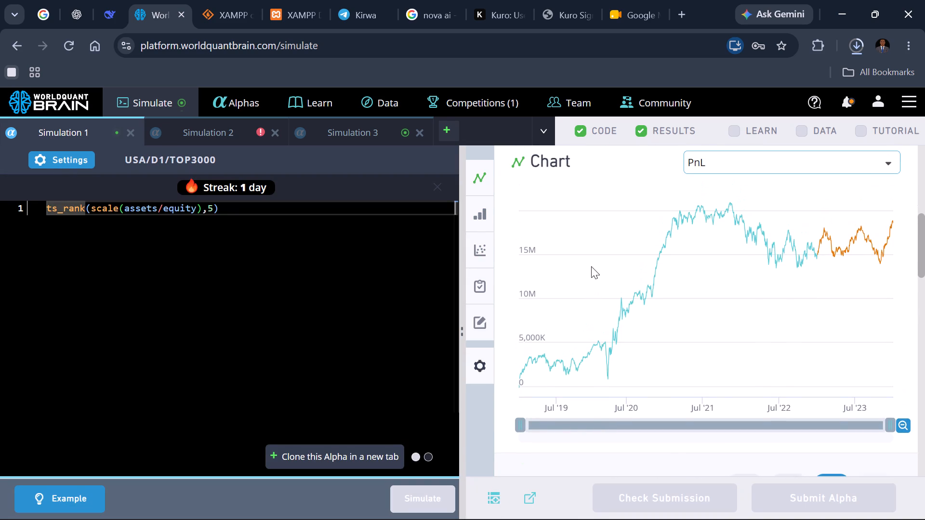
pyautogui.click(82, 160)
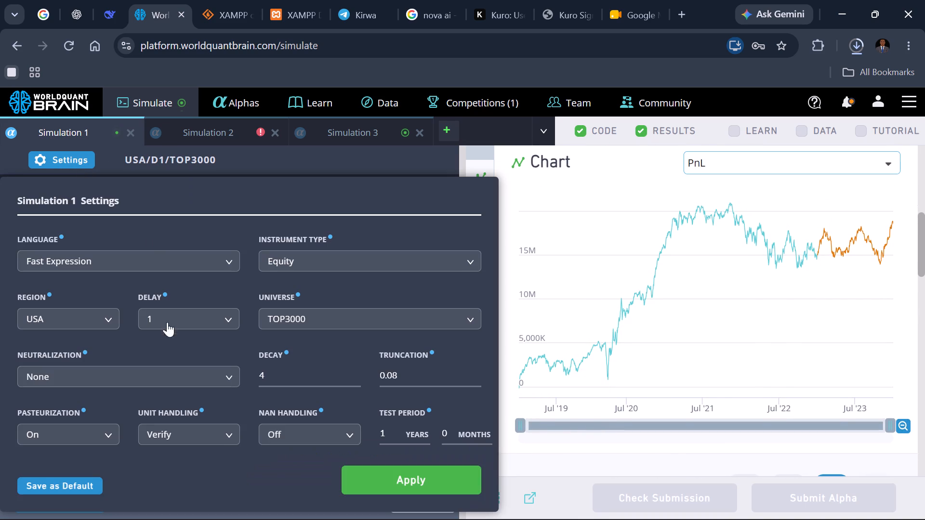
pyautogui.click(153, 375)
pyautogui.click(95, 422)
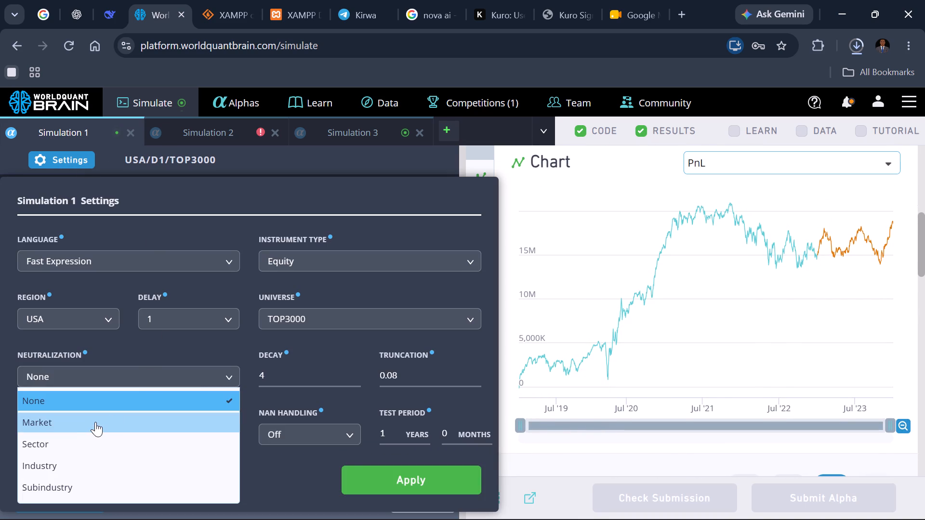
pyautogui.click(341, 481)
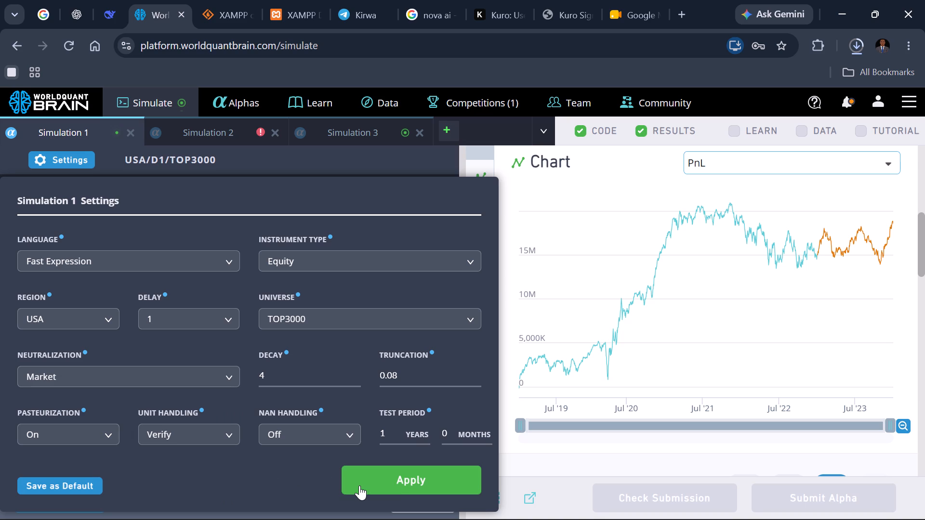
pyautogui.click(359, 485)
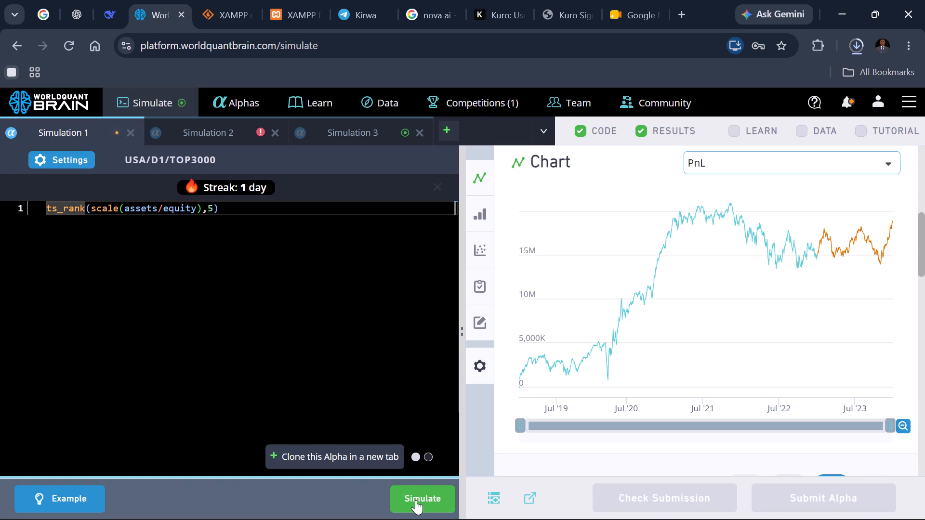
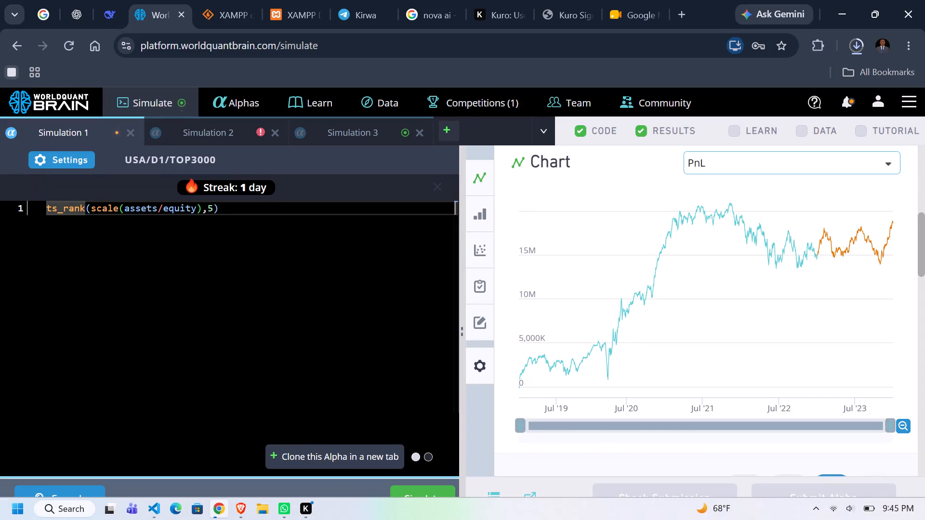
# Run Simulation 1 with the applied Market neutralization setting.
pyautogui.click(432, 486)
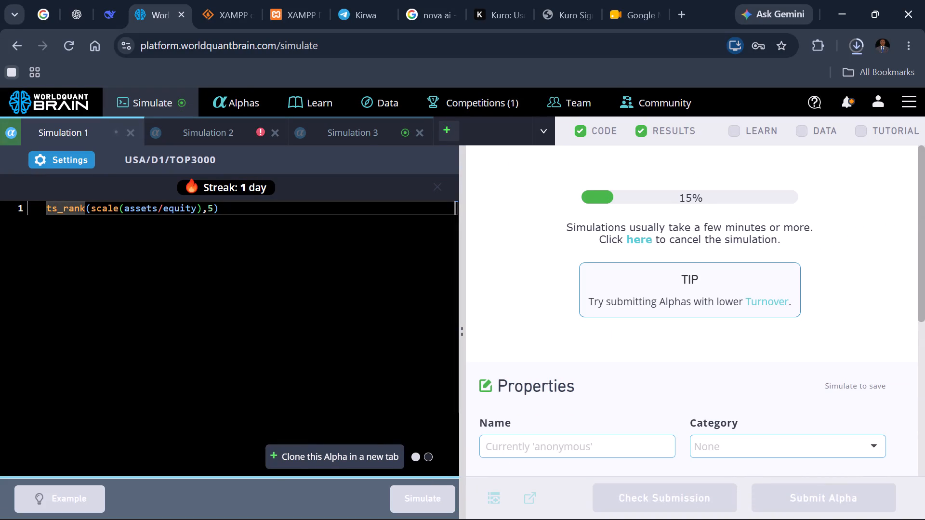
# Open Simulation 3's results, reveal the test period, and view the IS period figures in the IS Summary.
pyautogui.click(359, 128)
pyautogui.scroll(-3, 674, 346)
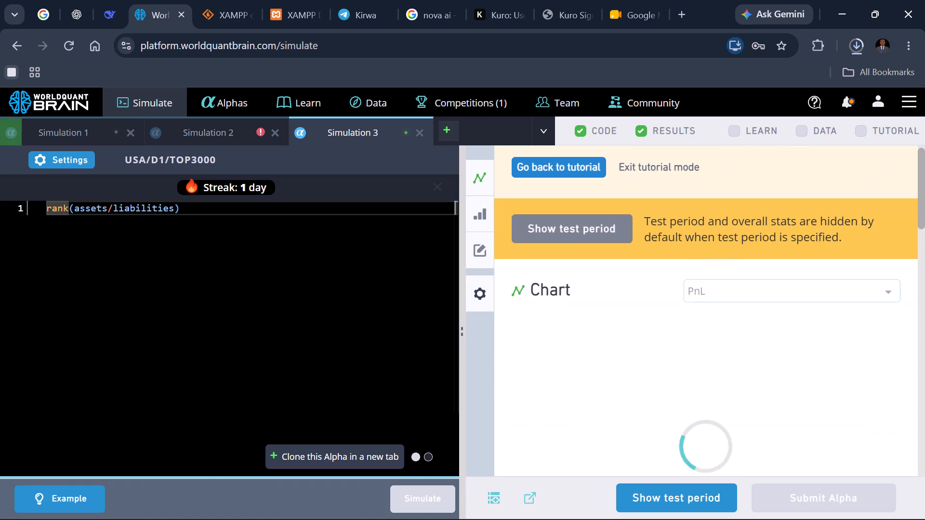
pyautogui.scroll(-2, 674, 442)
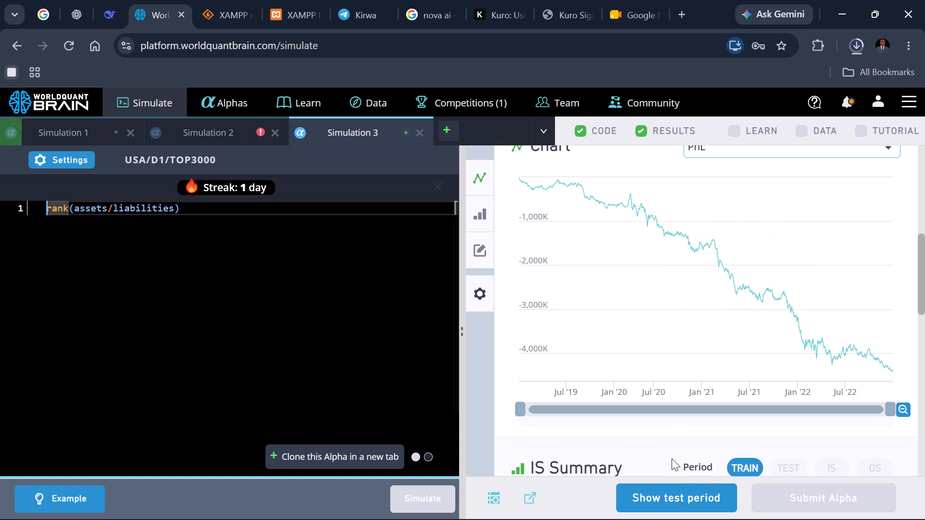
pyautogui.click(680, 491)
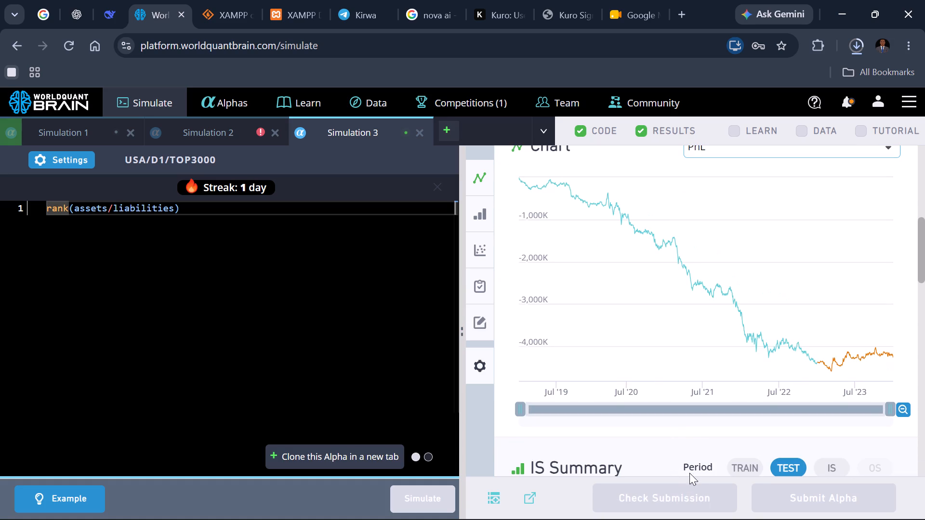
pyautogui.scroll(-1, 832, 394)
pyautogui.scroll(1, 833, 395)
pyautogui.scroll(-2, 832, 416)
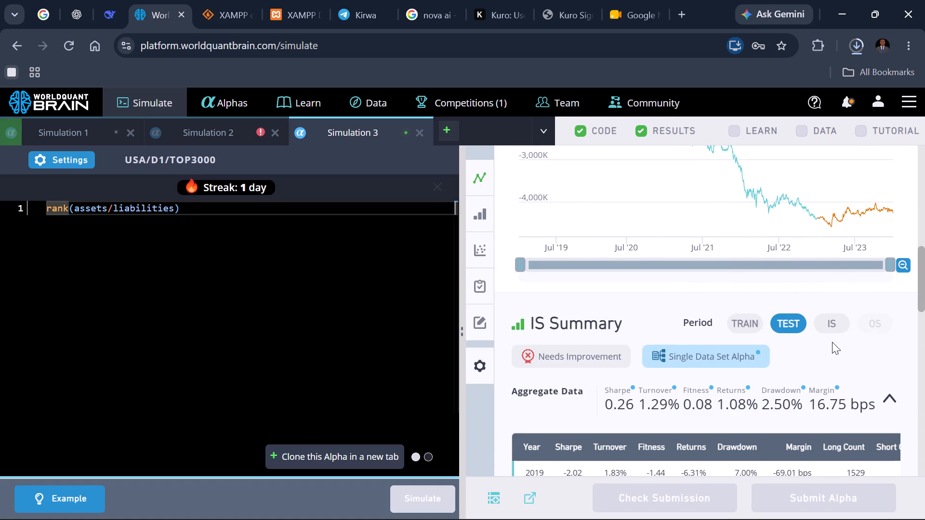
pyautogui.click(829, 329)
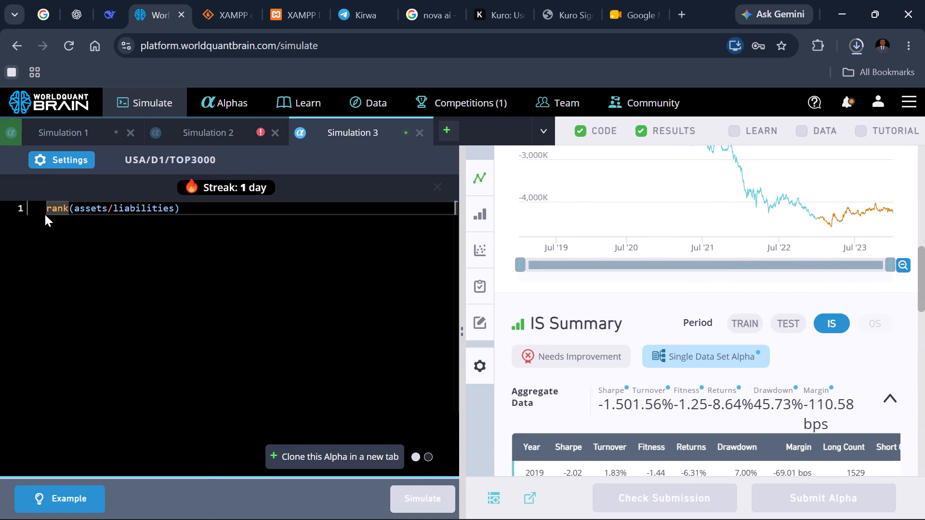
# Negate Simulation 3's expression to -rank(assets/liabilities) and simulate it.
pyautogui.click(48, 208)
pyautogui.press('-')
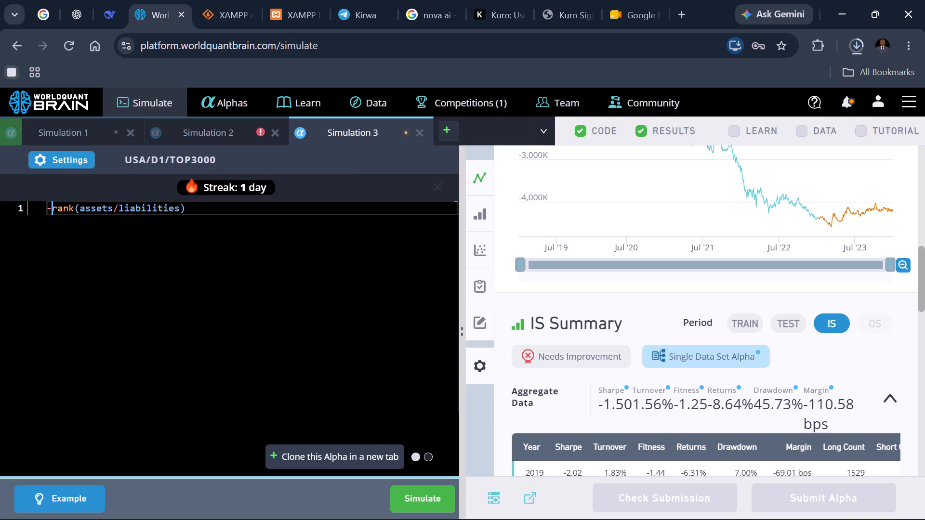
pyautogui.click(441, 494)
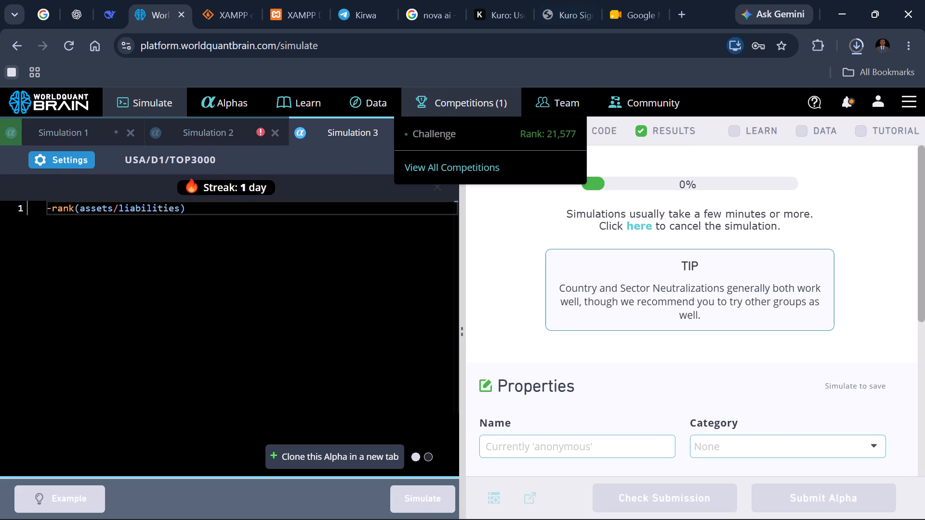
pyautogui.scroll(1, 303, 278)
pyautogui.hscroll(1, 303, 278)
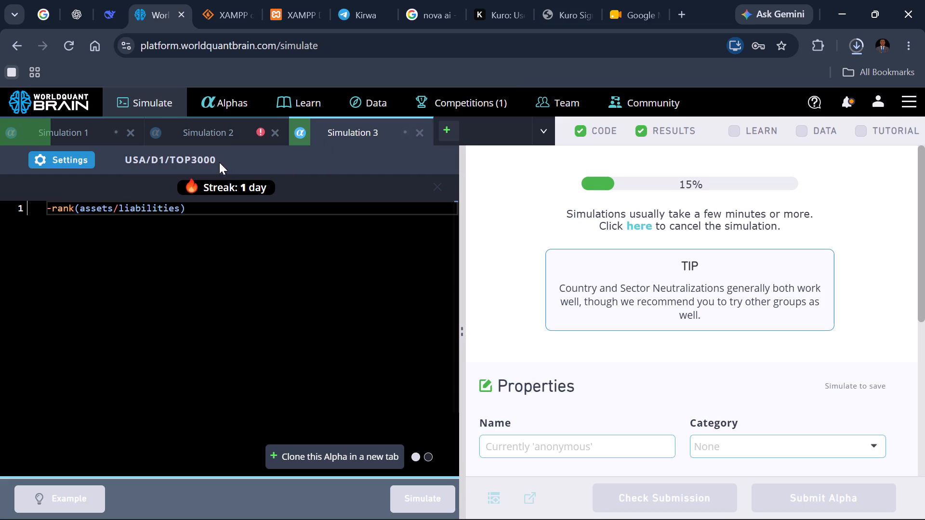
# Dismiss the error banner in Simulation 2 and rerun its existing expression.
pyautogui.click(206, 126)
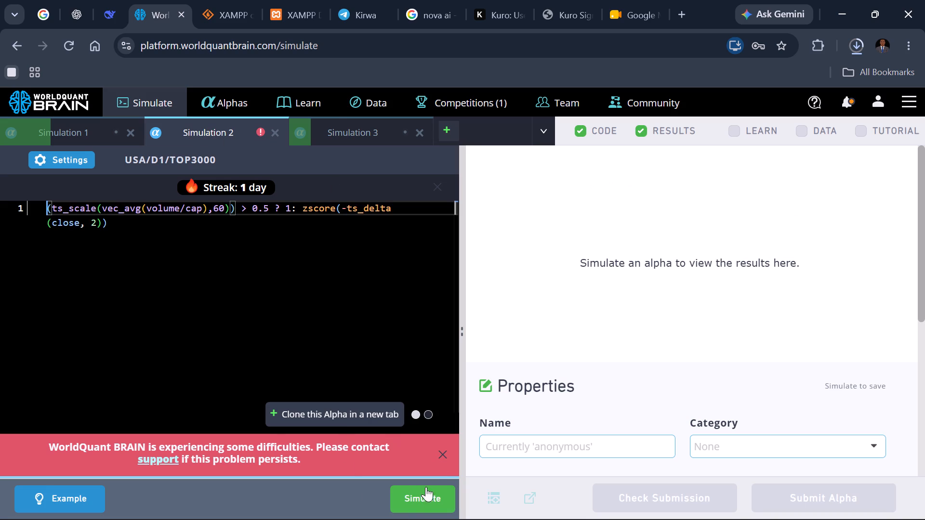
pyautogui.click(442, 452)
pyautogui.click(422, 497)
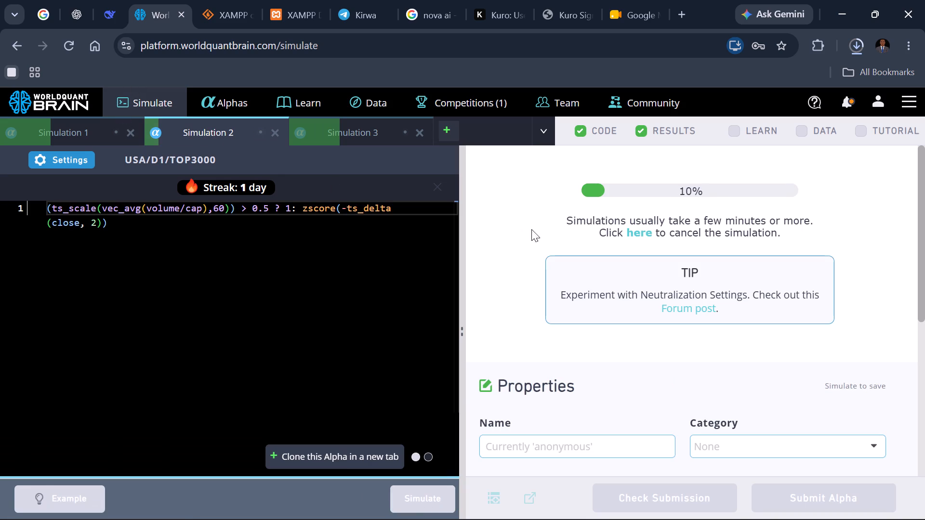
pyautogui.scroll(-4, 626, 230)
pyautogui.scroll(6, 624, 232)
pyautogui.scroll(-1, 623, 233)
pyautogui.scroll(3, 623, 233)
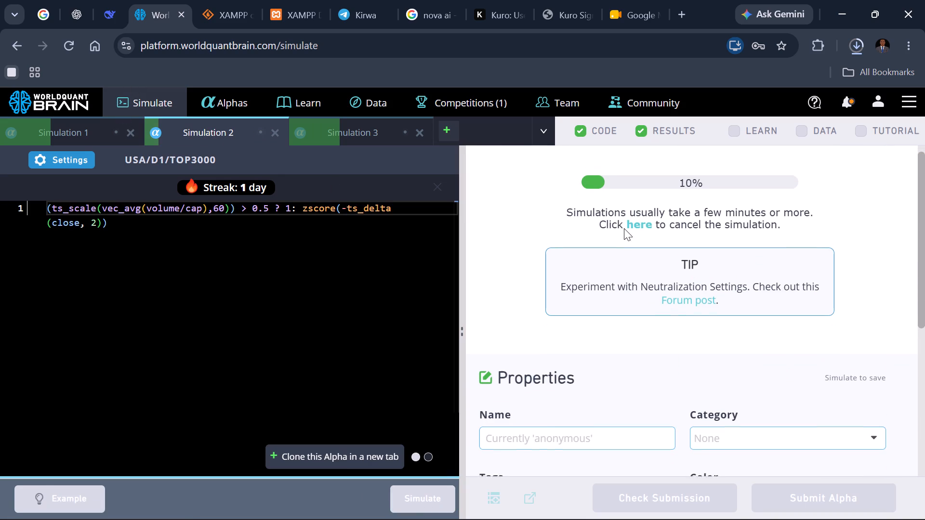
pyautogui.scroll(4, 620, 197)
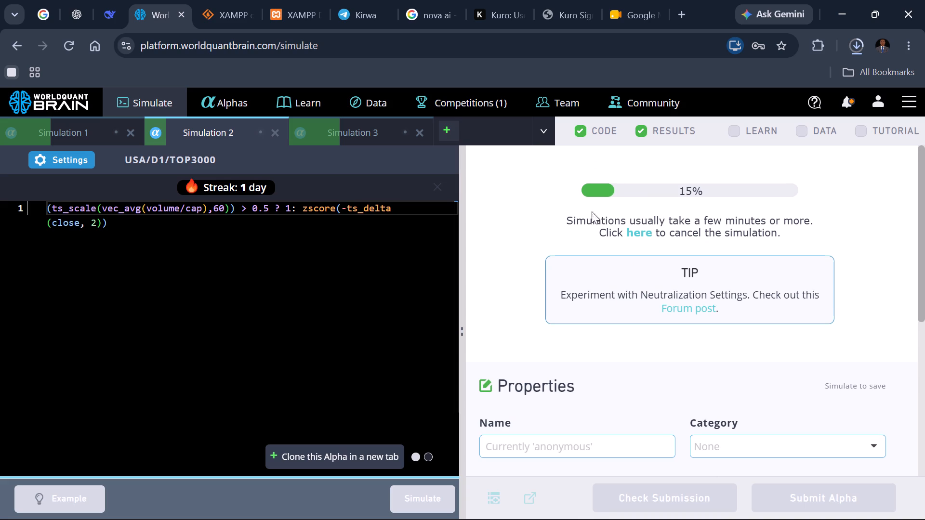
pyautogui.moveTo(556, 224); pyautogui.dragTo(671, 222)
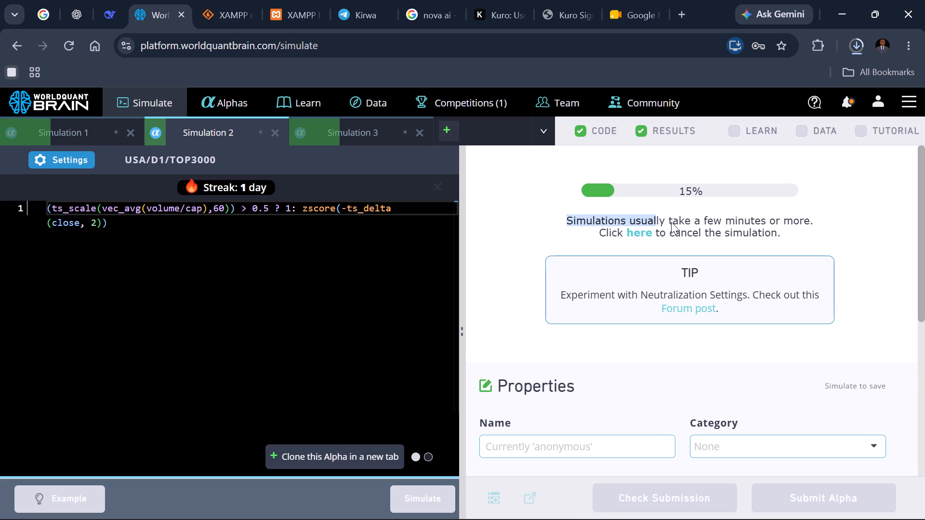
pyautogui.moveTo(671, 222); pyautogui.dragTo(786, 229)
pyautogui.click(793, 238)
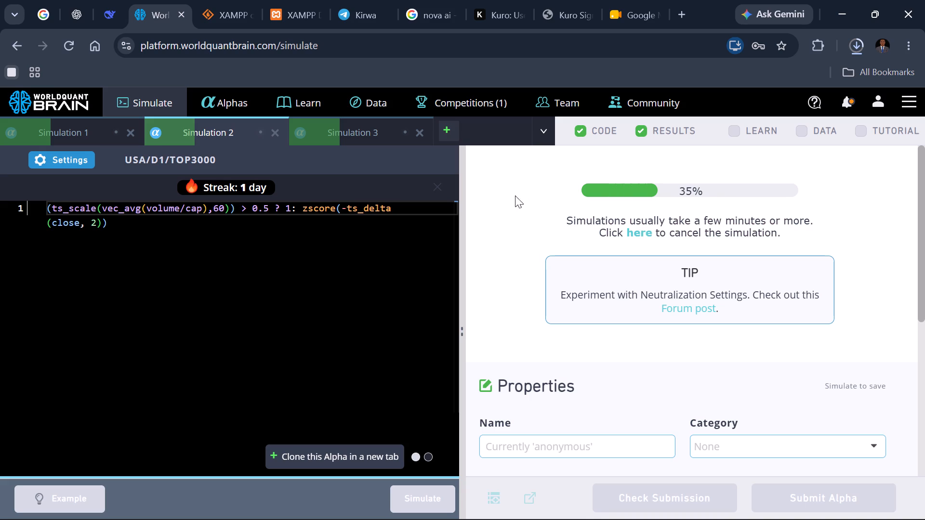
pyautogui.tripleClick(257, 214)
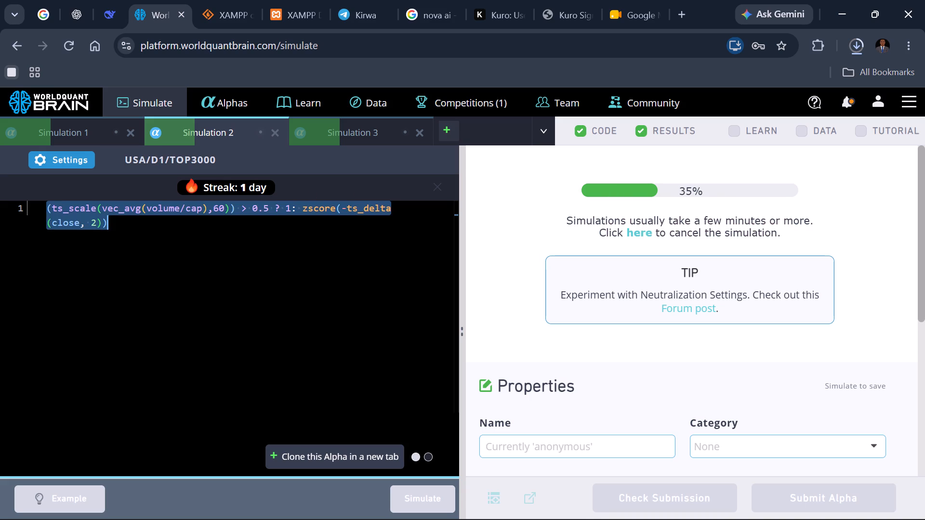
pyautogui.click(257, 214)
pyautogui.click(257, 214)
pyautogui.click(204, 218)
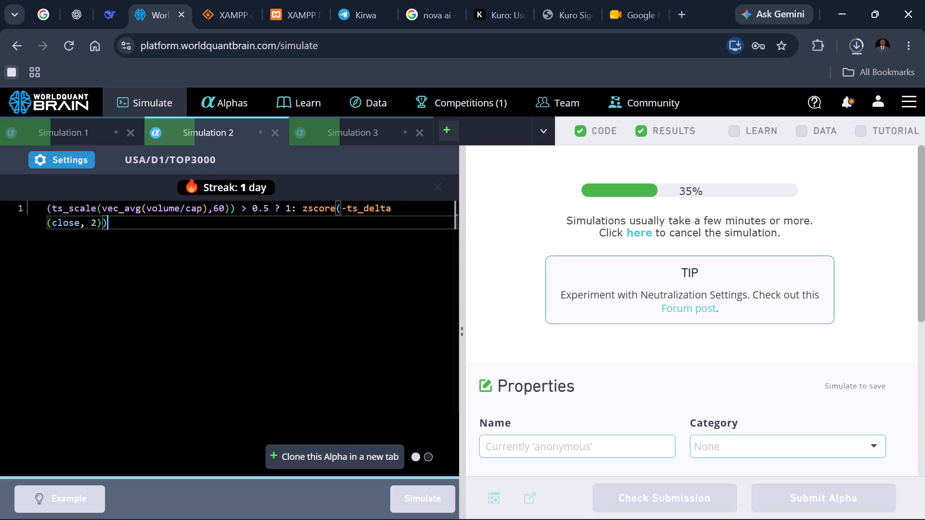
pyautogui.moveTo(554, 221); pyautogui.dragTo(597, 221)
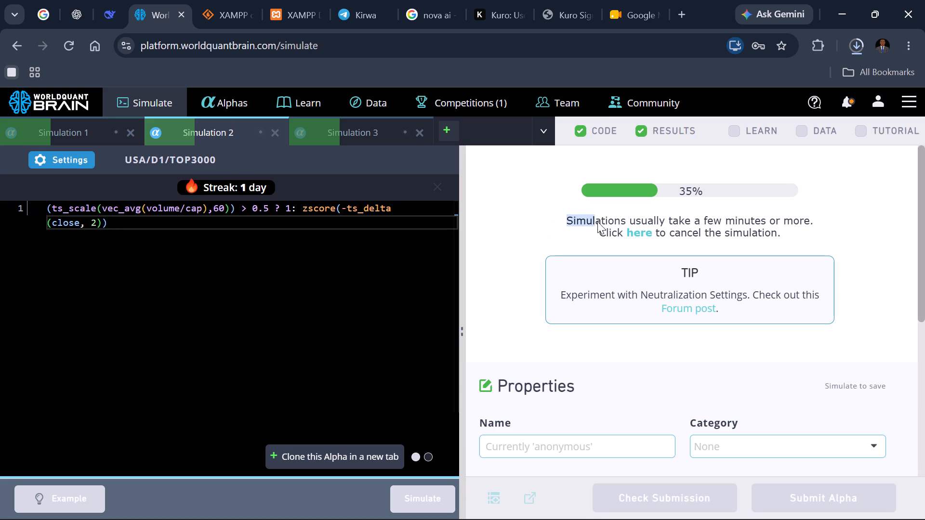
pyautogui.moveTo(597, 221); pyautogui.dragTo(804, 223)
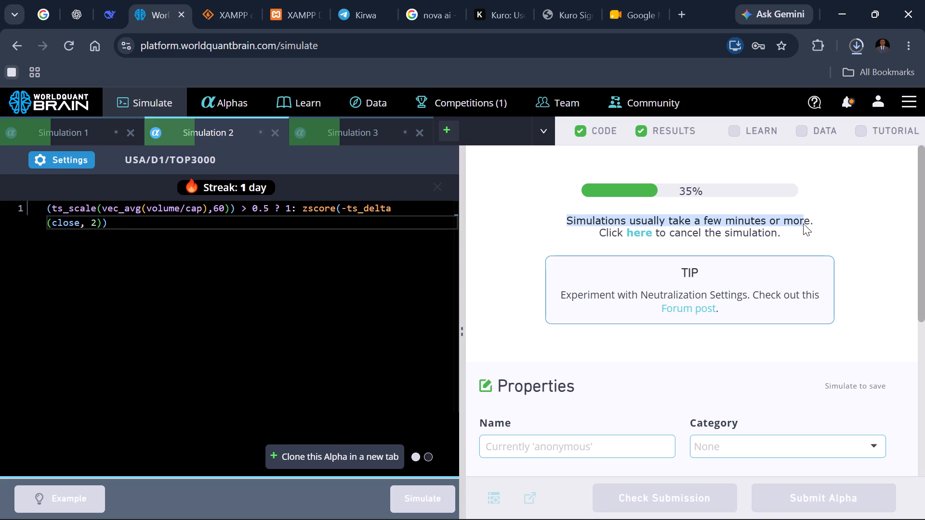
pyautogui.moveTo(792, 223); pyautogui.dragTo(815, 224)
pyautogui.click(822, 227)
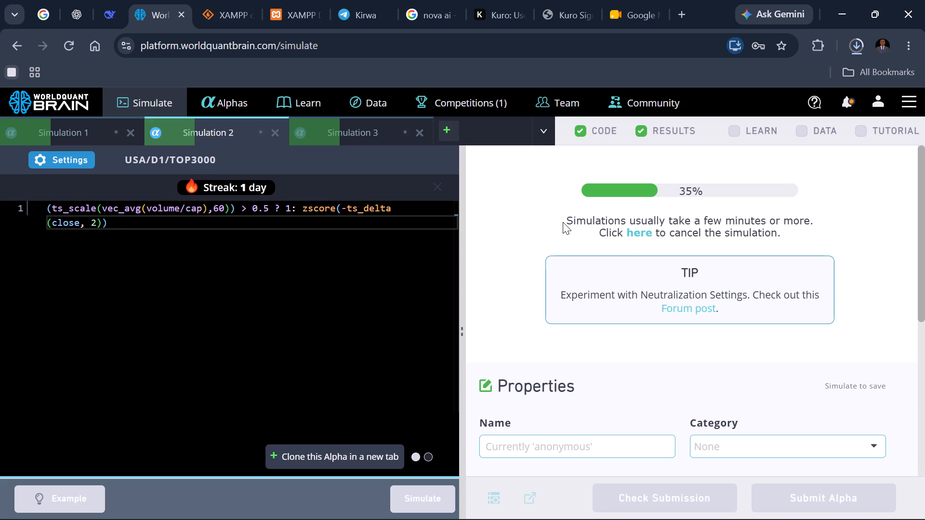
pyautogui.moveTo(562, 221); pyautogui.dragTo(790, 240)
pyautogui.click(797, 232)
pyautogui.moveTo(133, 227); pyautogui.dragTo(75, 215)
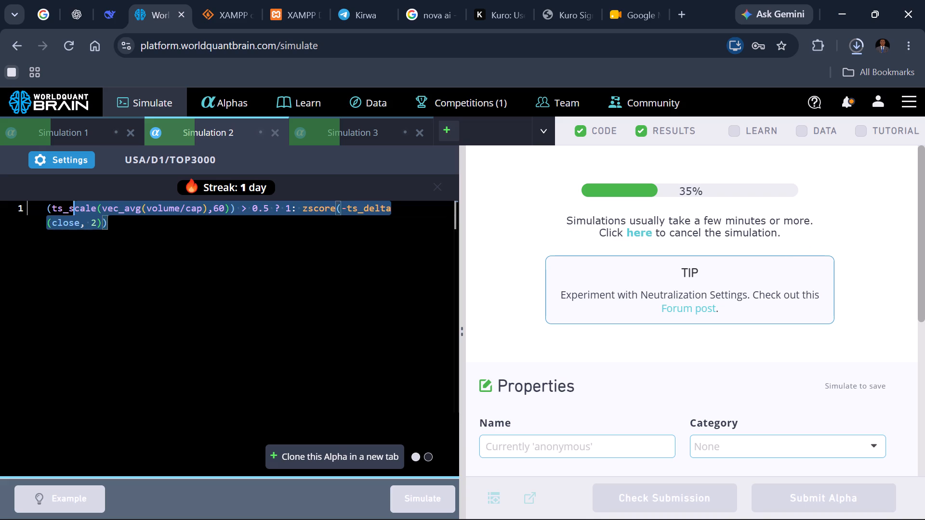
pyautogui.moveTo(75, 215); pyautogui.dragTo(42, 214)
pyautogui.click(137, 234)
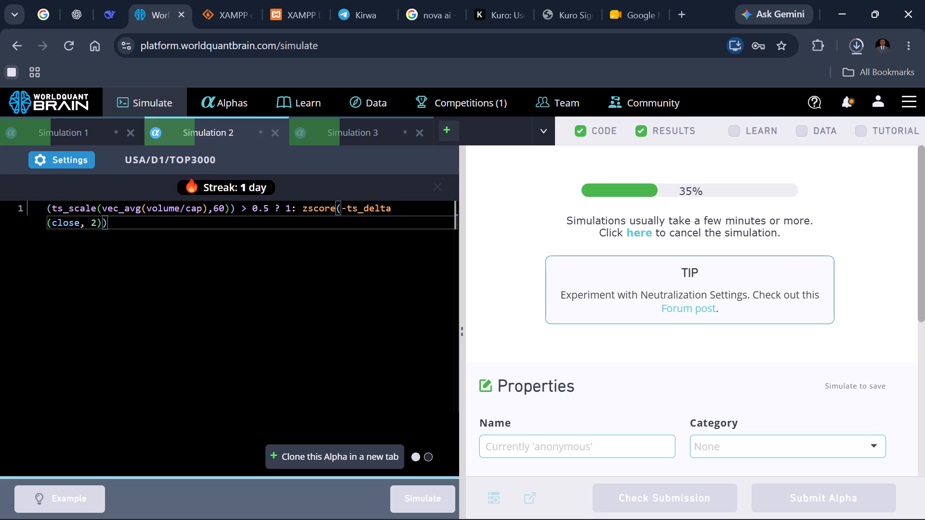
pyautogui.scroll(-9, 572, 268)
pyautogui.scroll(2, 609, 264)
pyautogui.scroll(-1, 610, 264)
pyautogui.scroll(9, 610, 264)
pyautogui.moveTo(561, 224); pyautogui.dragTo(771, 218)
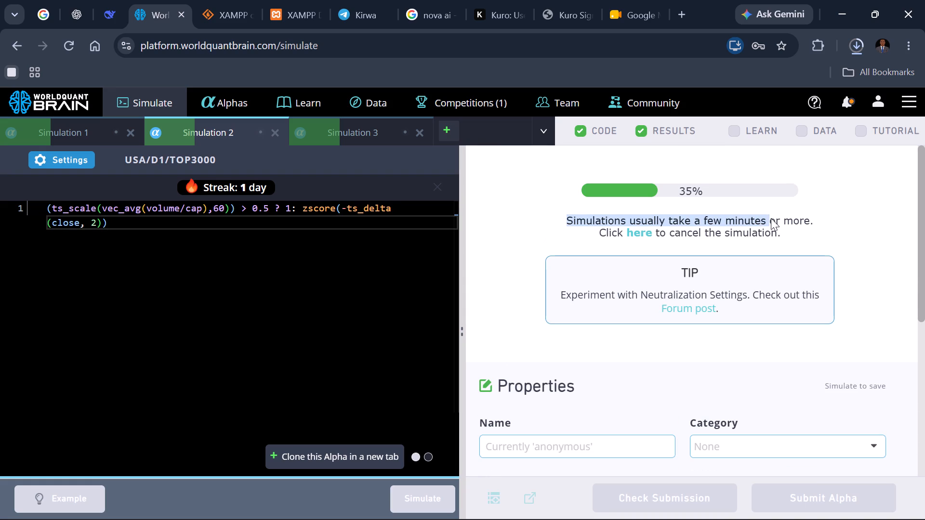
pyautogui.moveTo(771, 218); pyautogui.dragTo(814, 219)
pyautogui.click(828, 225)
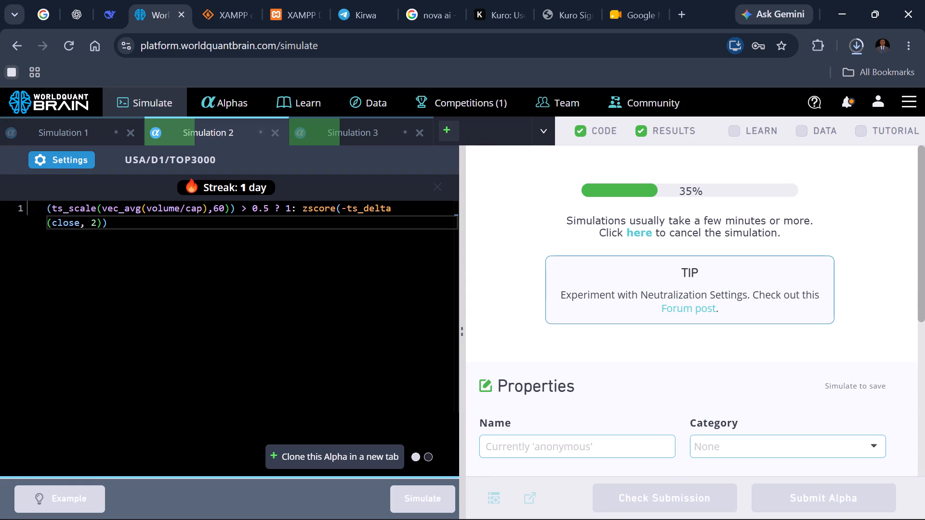
# Open Simulation 1's results, reveal the test period, and switch the IS Summary to the IS period.
pyautogui.click(88, 132)
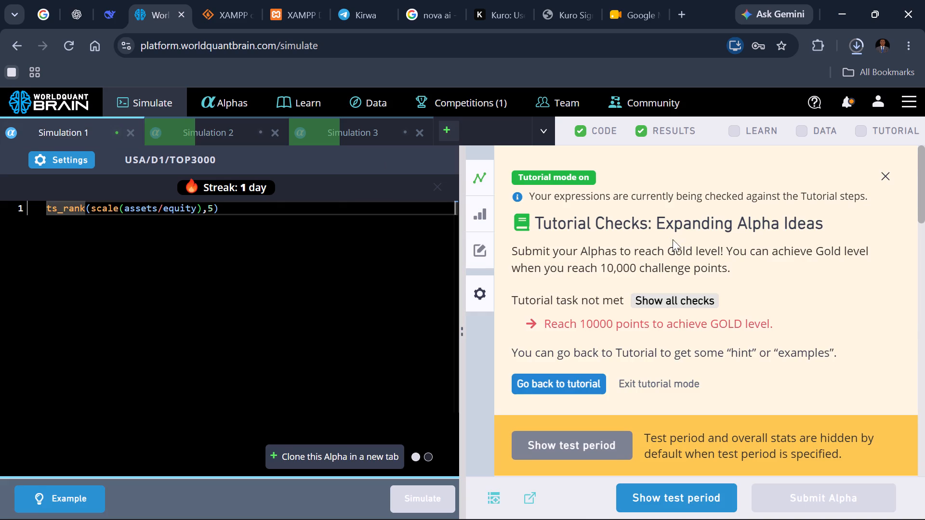
pyautogui.scroll(-4, 698, 260)
pyautogui.scroll(-1, 690, 332)
pyautogui.scroll(3, 688, 336)
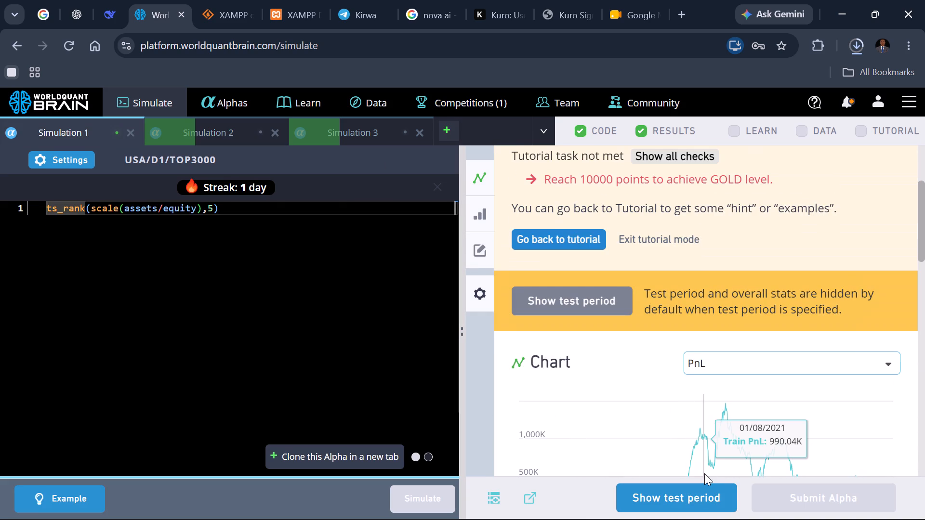
pyautogui.click(703, 493)
pyautogui.scroll(-4, 853, 347)
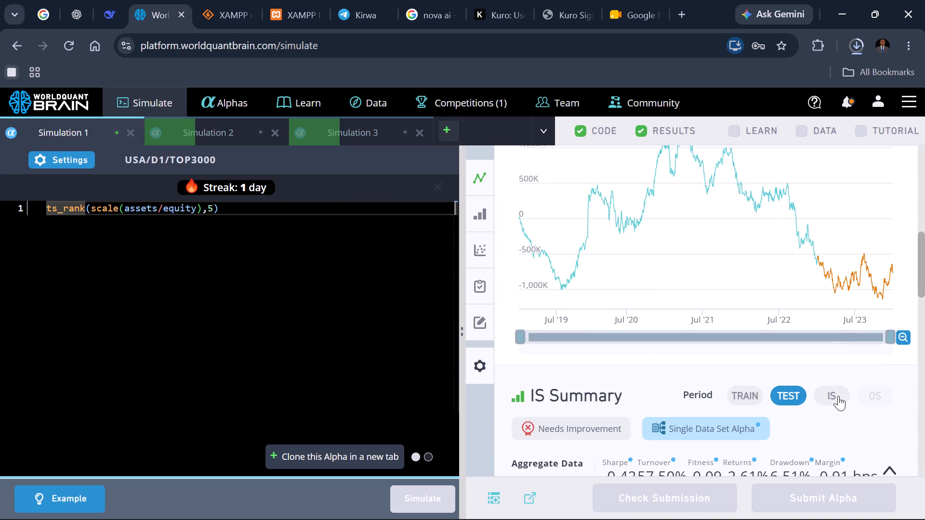
pyautogui.click(838, 396)
# Examine Simulation 1's IS Summary and expand the failed checks in the IS Testing Status section.
pyautogui.scroll(-2, 840, 337)
pyautogui.scroll(1, 840, 337)
pyautogui.scroll(-7, 840, 337)
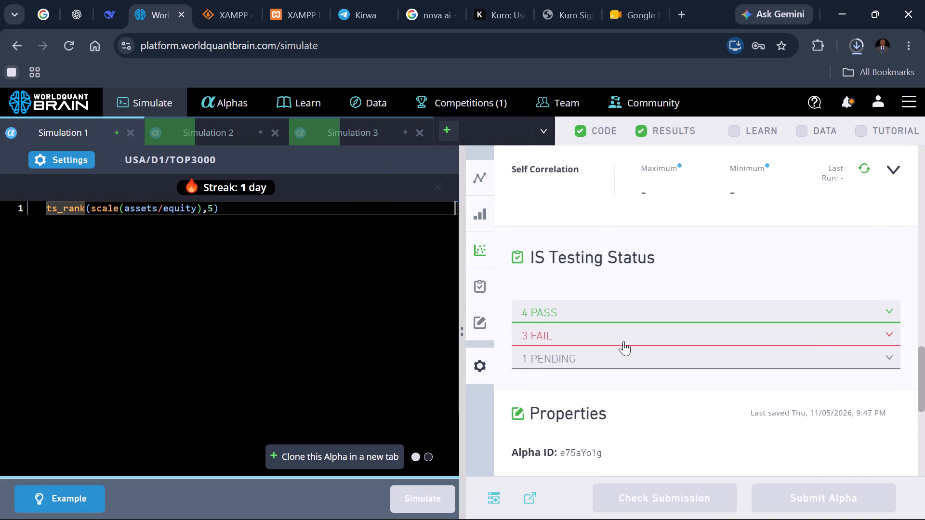
pyautogui.click(623, 341)
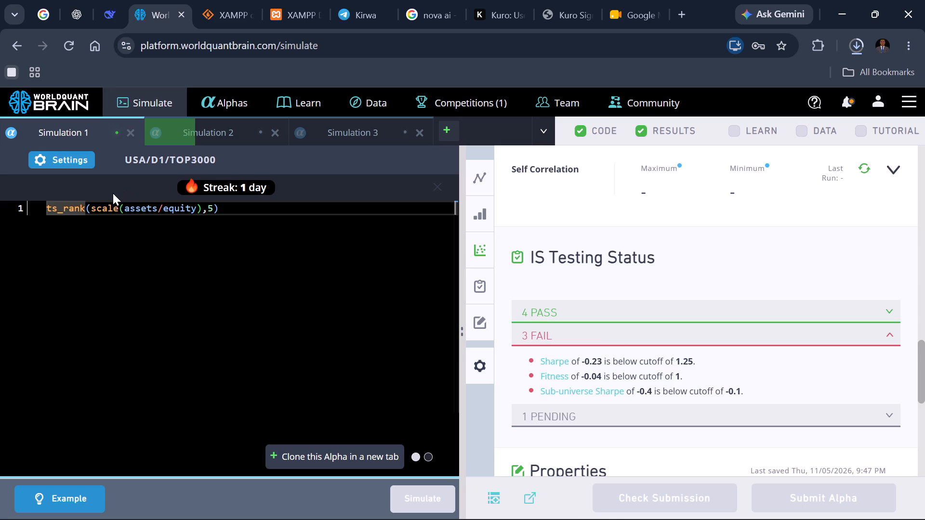
# Change the ts_rank lookback in Simulation 1 to 51, giving ts_rank(scale(assets/equity),51), and simulate it.
pyautogui.click(213, 205)
pyautogui.press('1')
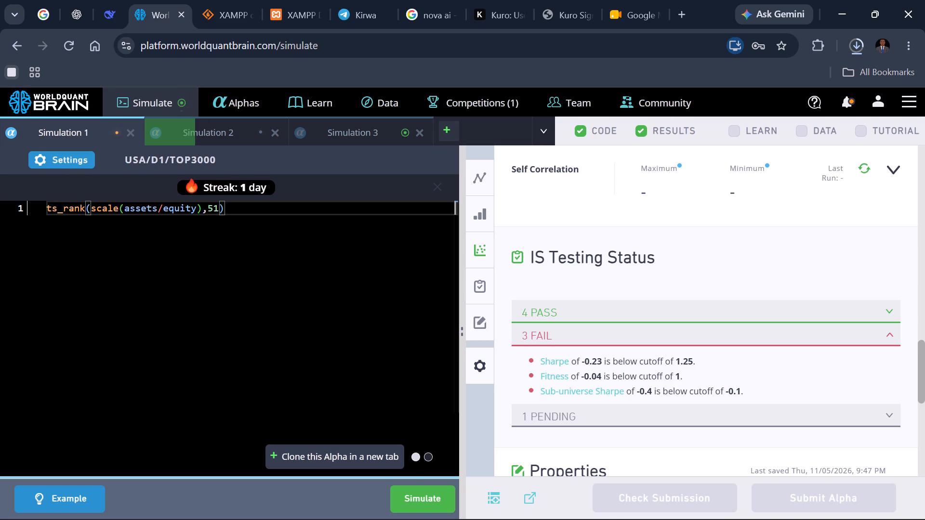
pyautogui.click(411, 502)
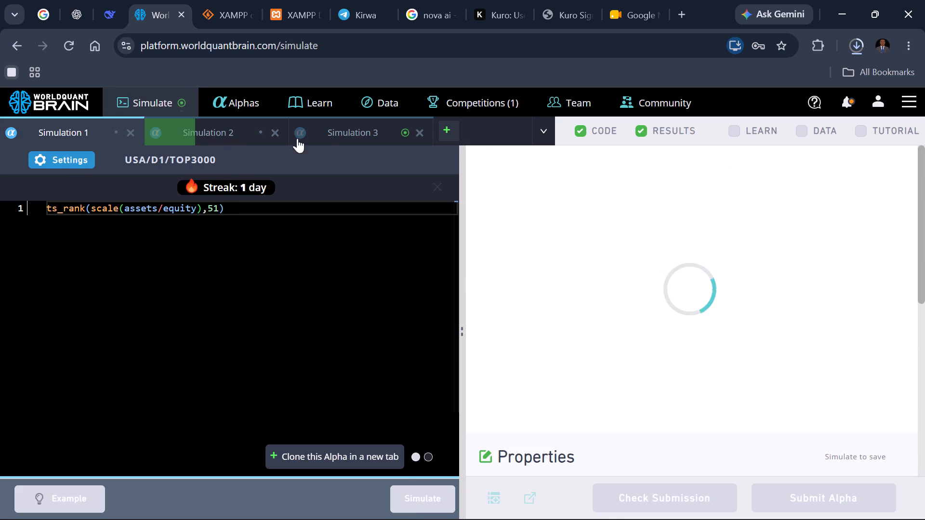
# Open Simulation 3's results, reveal the test period, and switch the IS Summary to the IS period.
pyautogui.click(358, 137)
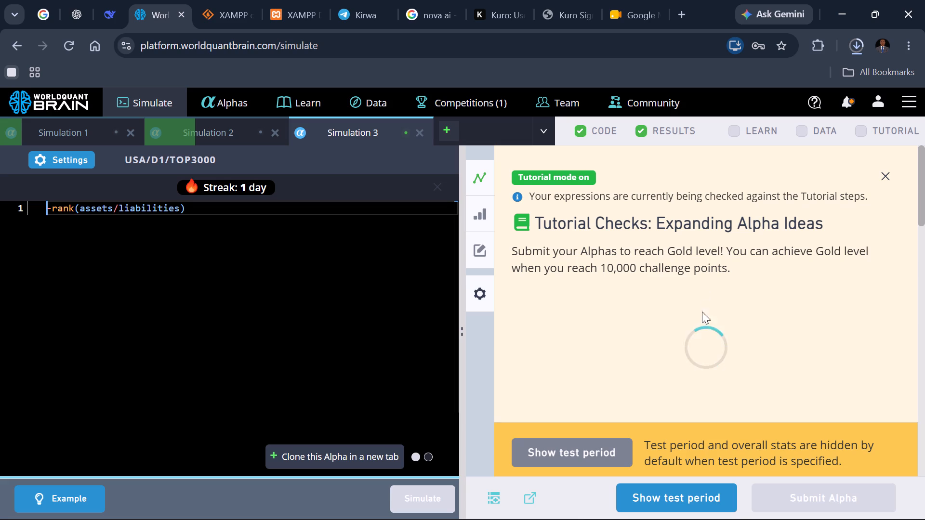
pyautogui.scroll(-3, 697, 335)
pyautogui.scroll(-2, 683, 422)
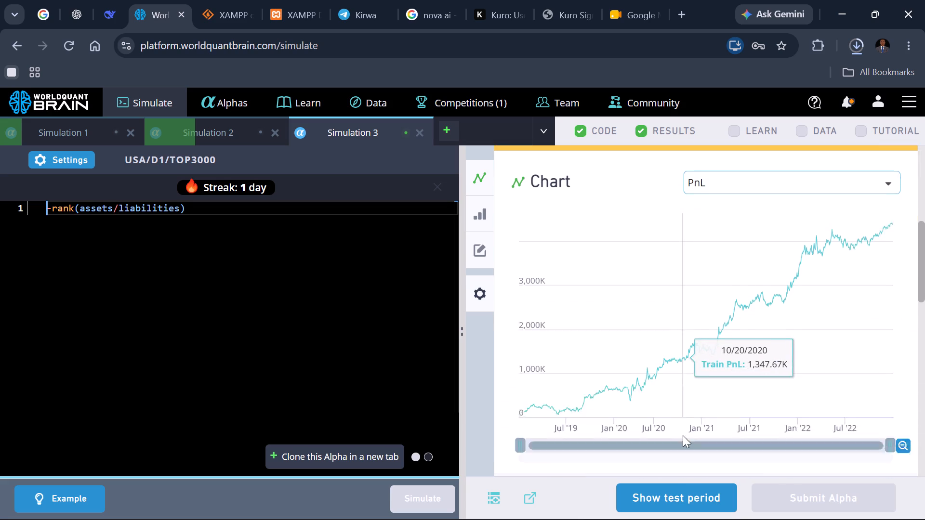
pyautogui.click(688, 496)
pyautogui.scroll(-1, 802, 406)
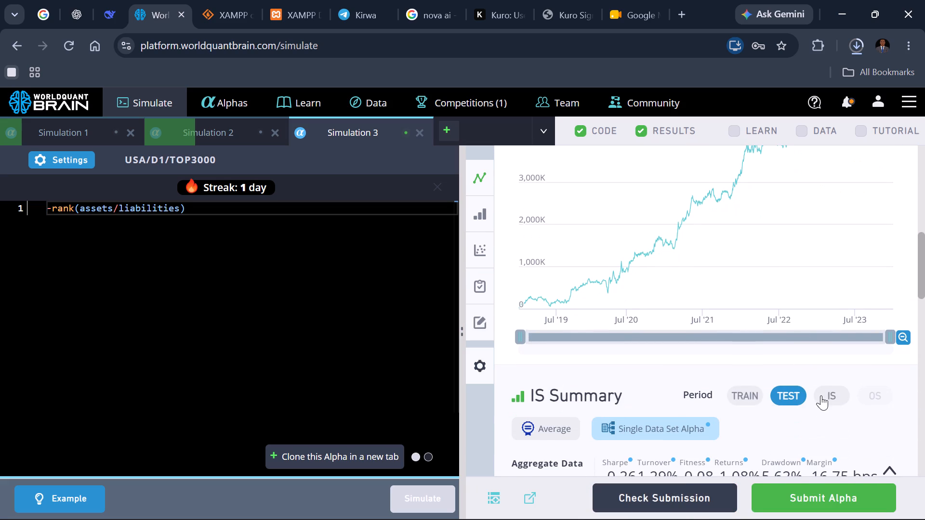
pyautogui.click(821, 394)
pyautogui.scroll(-4, 760, 397)
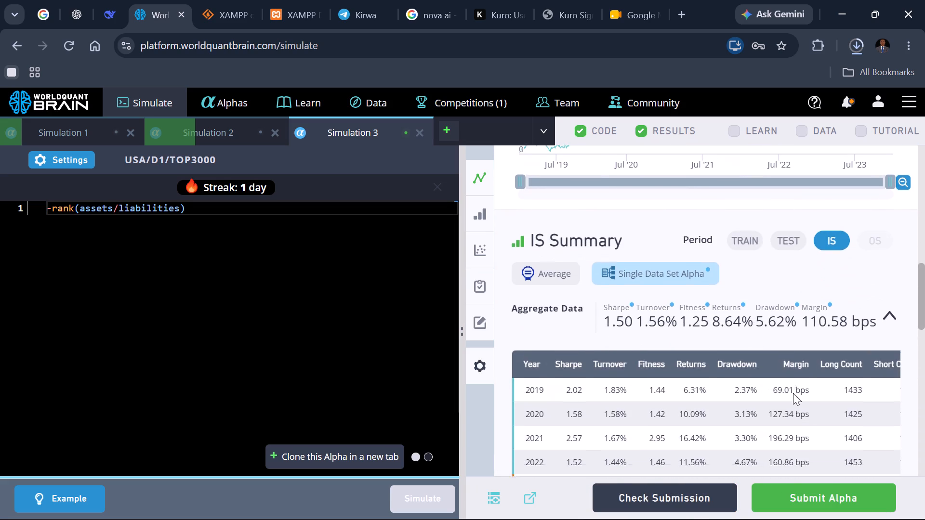
# Run the self-correlation calculation and the submission check for Simulation 3's alpha.
pyautogui.scroll(-2, 793, 393)
pyautogui.click(871, 313)
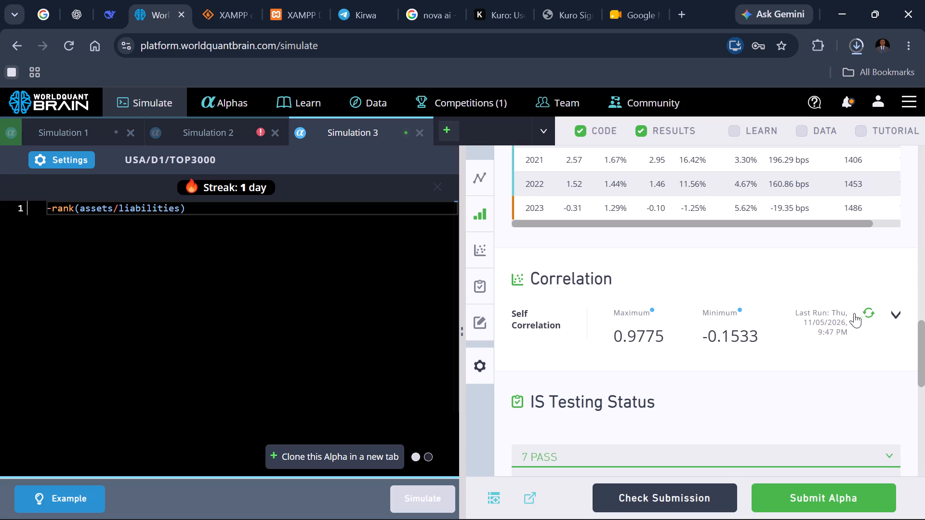
pyautogui.click(641, 492)
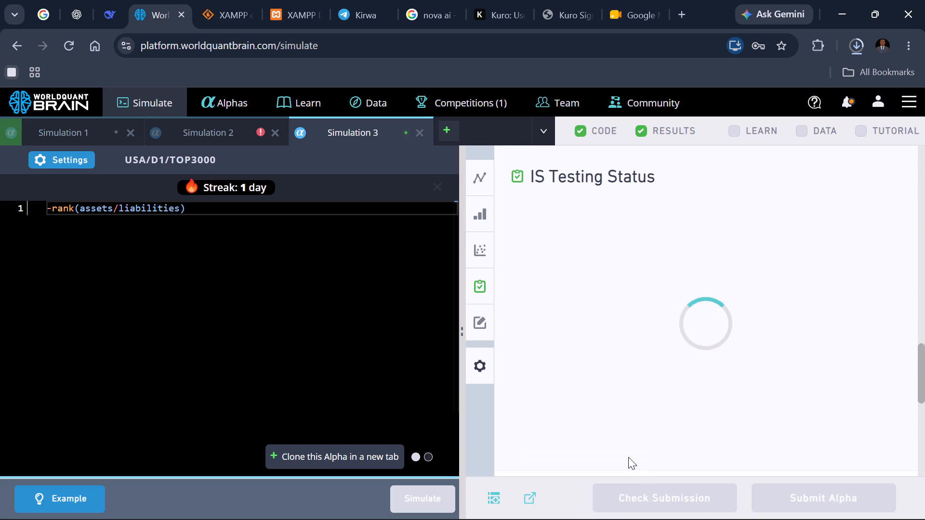
# Set the universe in Simulation 3's settings to TOP2000 and apply the change.
pyautogui.click(67, 163)
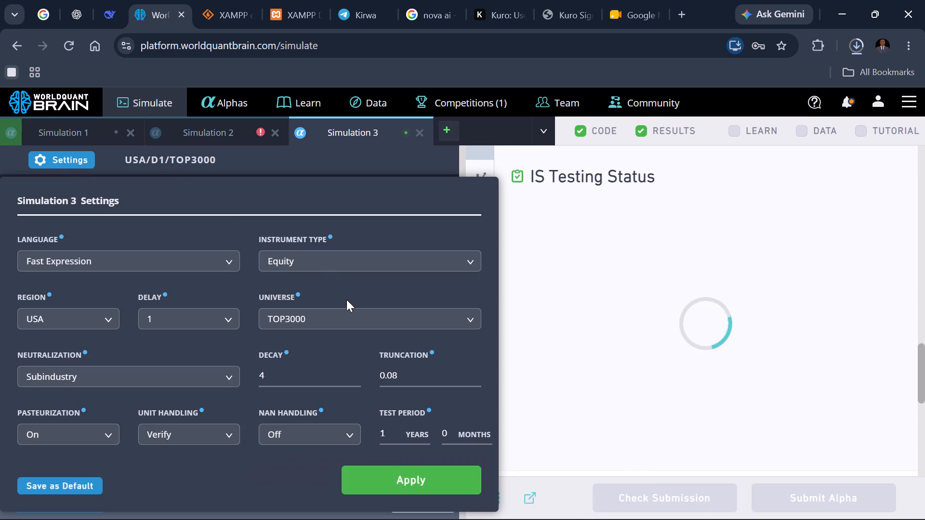
pyautogui.click(331, 312)
pyautogui.click(326, 355)
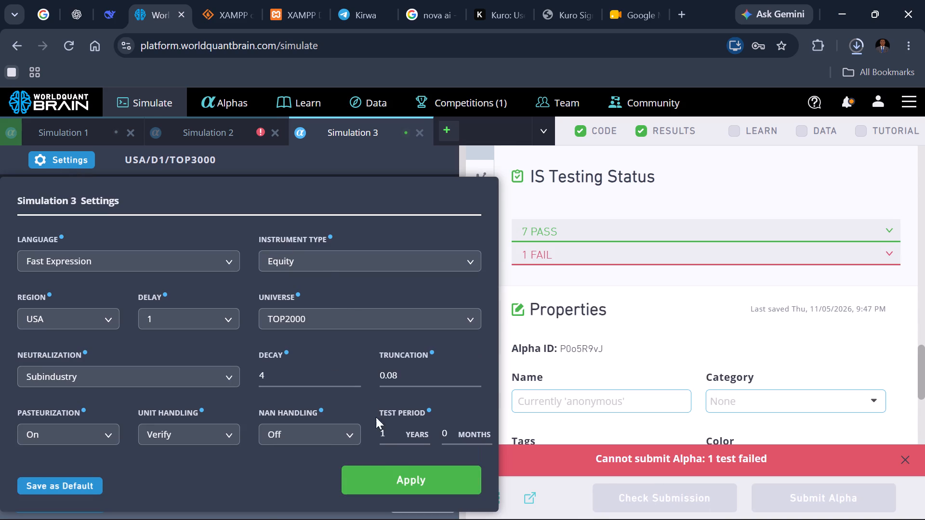
pyautogui.click(396, 473)
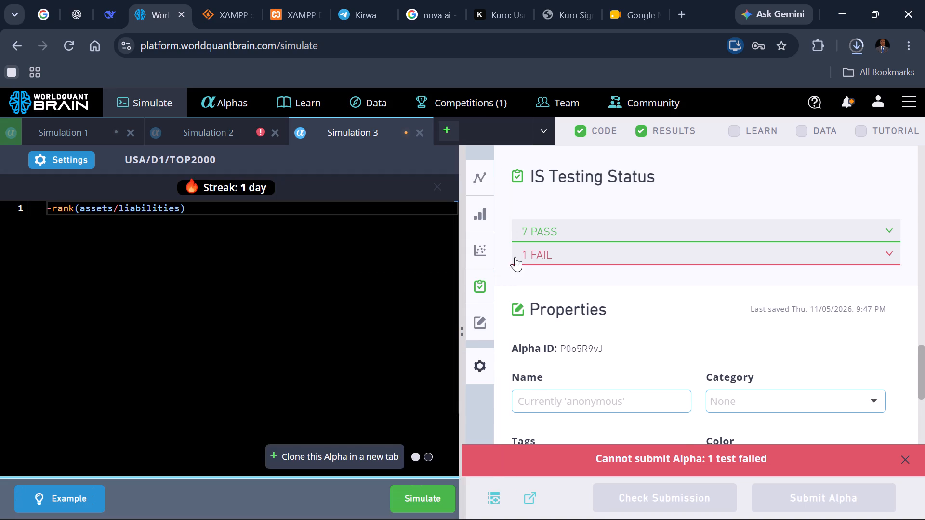
# Expand the failed check in Simulation 3's IS Testing Status section to read its reason.
pyautogui.click(522, 252)
pyautogui.click(522, 252)
pyautogui.click(522, 252)
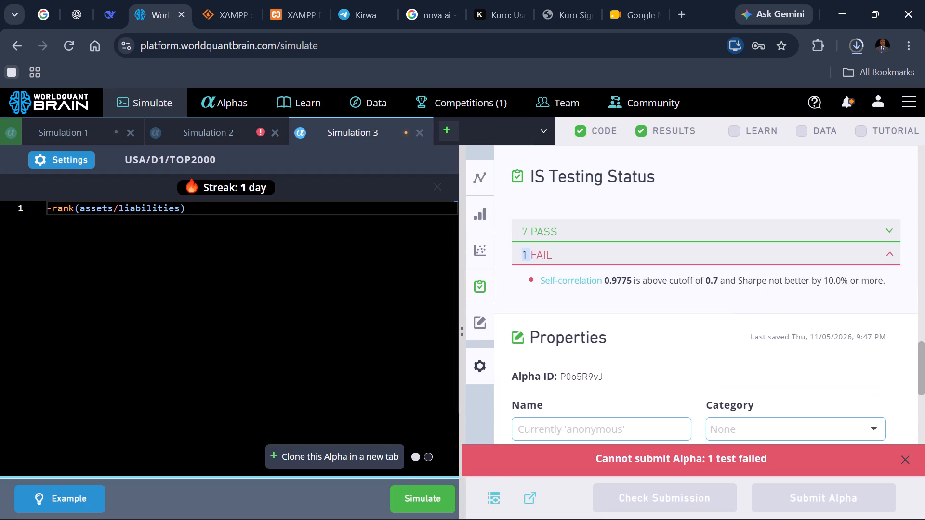
# Simulate Simulation 3's expression -rank(assets/liabilities) with the TOP2000 universe.
pyautogui.click(411, 498)
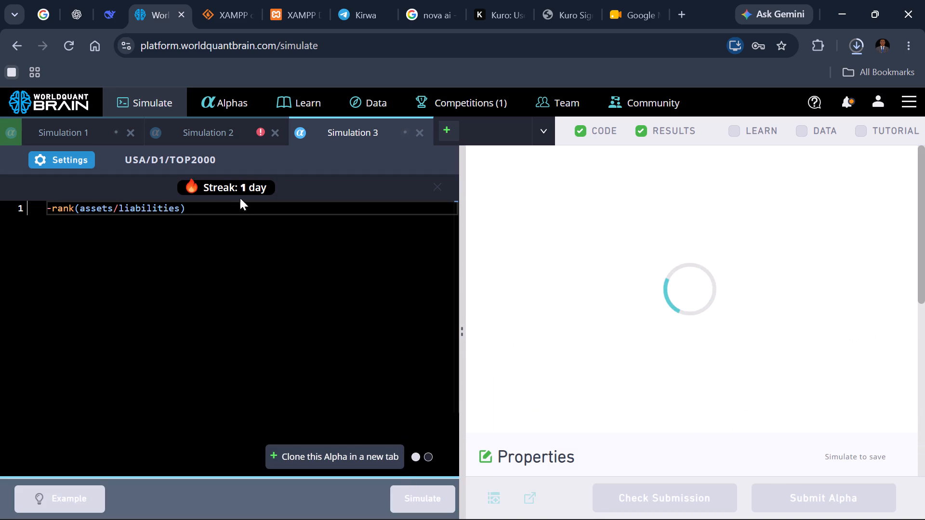
# Switch to Simulation 2.
pyautogui.click(213, 137)
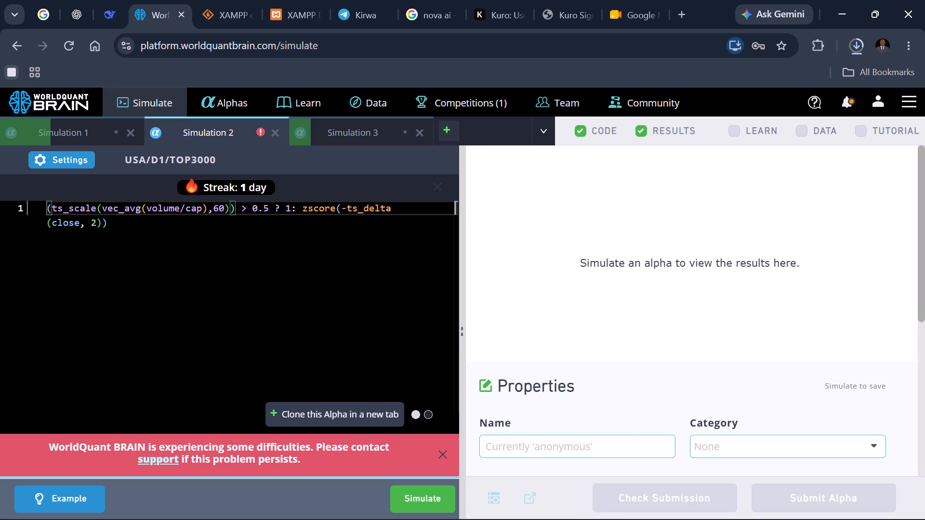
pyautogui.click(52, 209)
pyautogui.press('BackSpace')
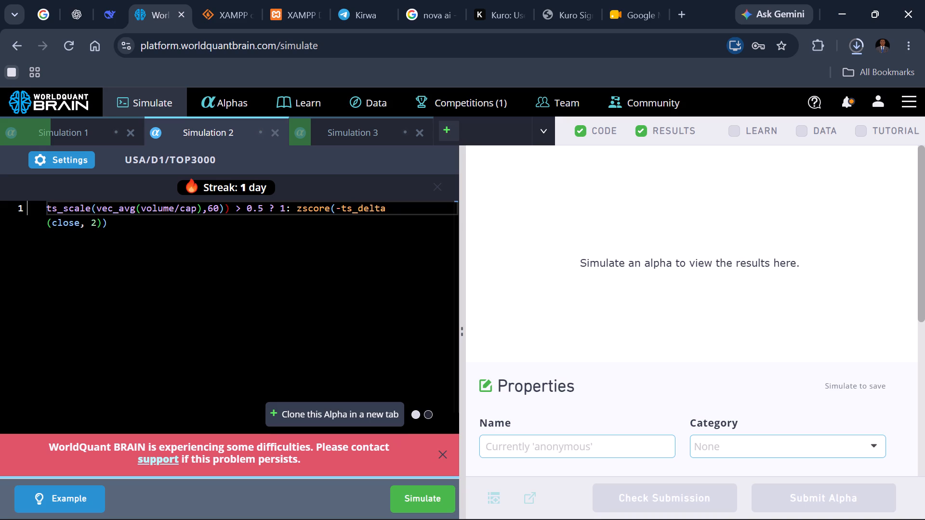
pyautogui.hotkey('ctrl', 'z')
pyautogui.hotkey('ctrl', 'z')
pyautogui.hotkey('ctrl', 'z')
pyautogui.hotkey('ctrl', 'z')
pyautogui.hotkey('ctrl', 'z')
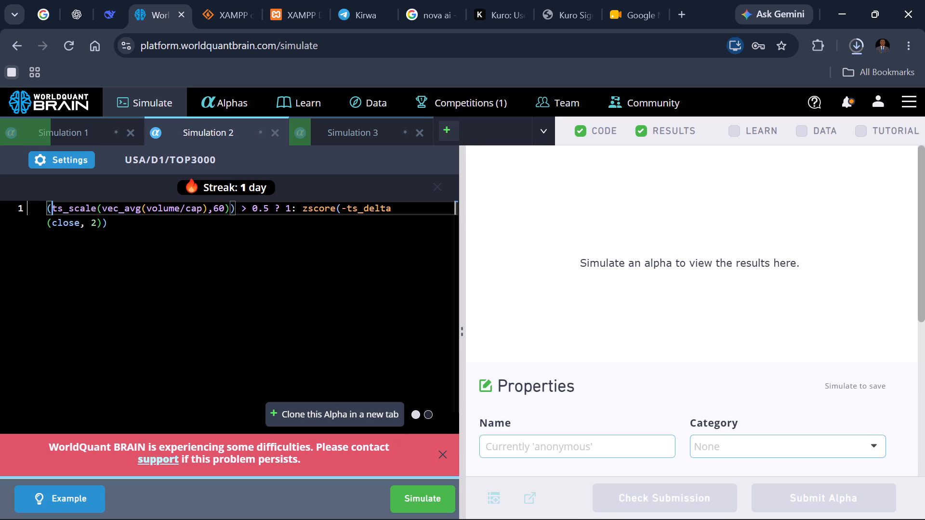
# Clear the entire expression from Simulation 2's code editor, leaving it empty for a new one.
pyautogui.moveTo(126, 225); pyautogui.dragTo(48, 213)
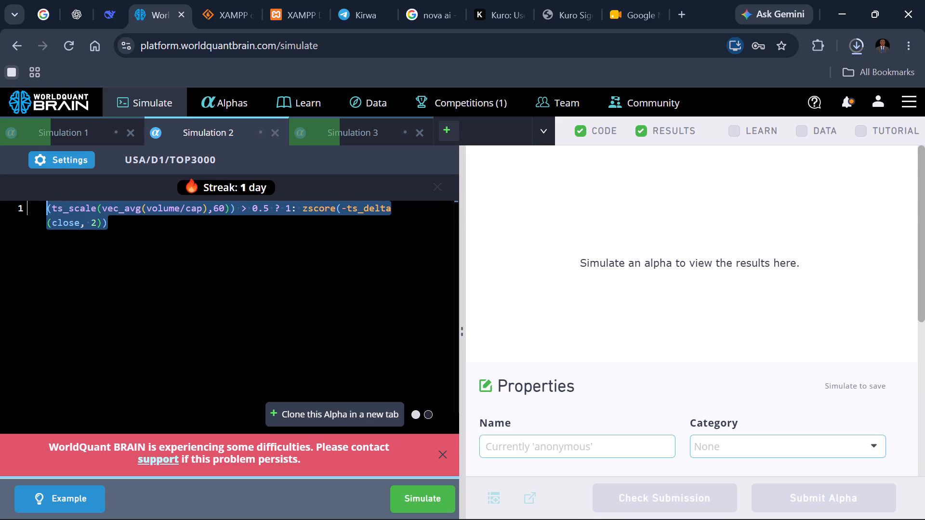
pyautogui.moveTo(48, 213); pyautogui.dragTo(48, 210)
pyautogui.press('BackSpace')
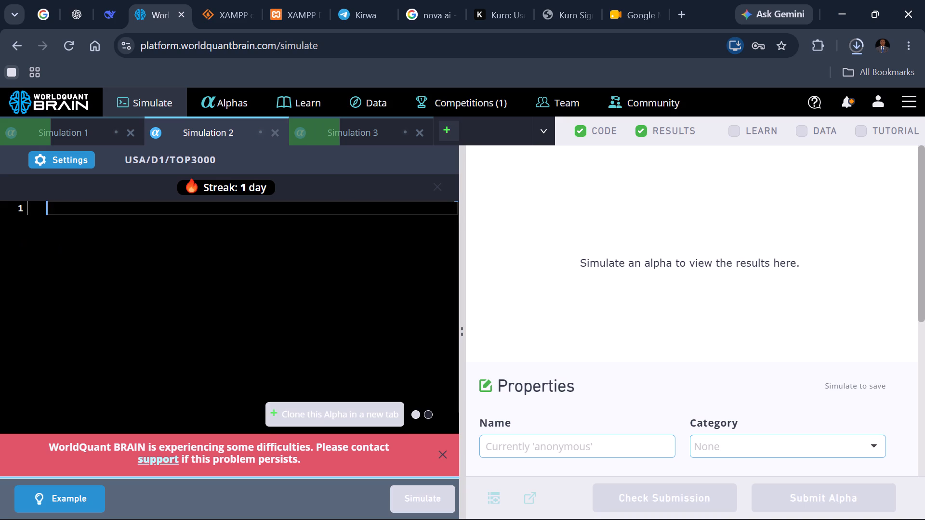
pyautogui.doubleClick(79, 217)
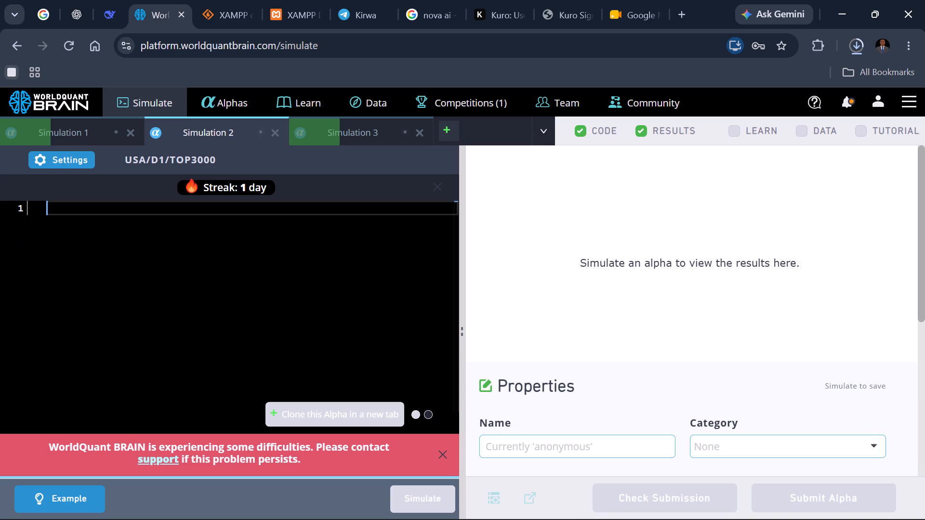
pyautogui.click(81, 216)
# Open the list of unsubmitted alphas and look through its first page, including the Sharpe and Returns columns.
pyautogui.click(236, 107)
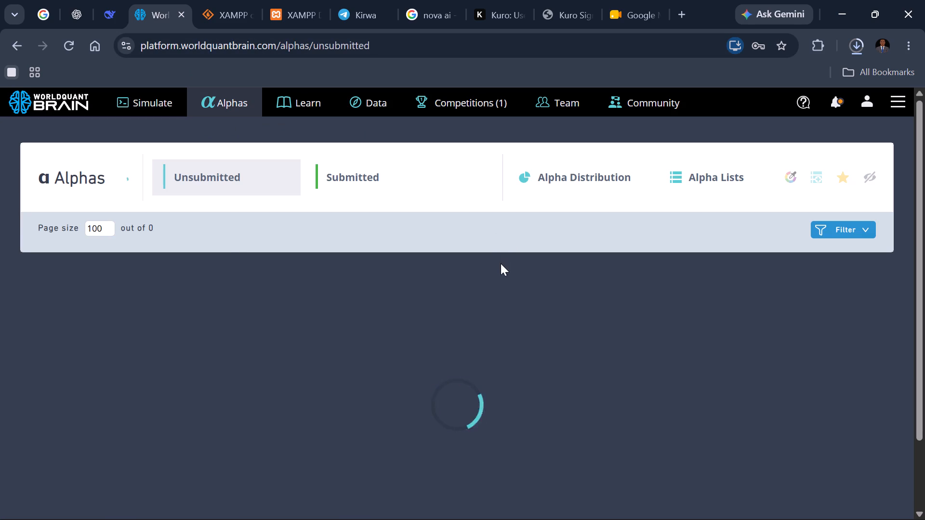
pyautogui.scroll(-3, 504, 276)
pyautogui.scroll(1, 504, 276)
pyautogui.scroll(-2, 505, 276)
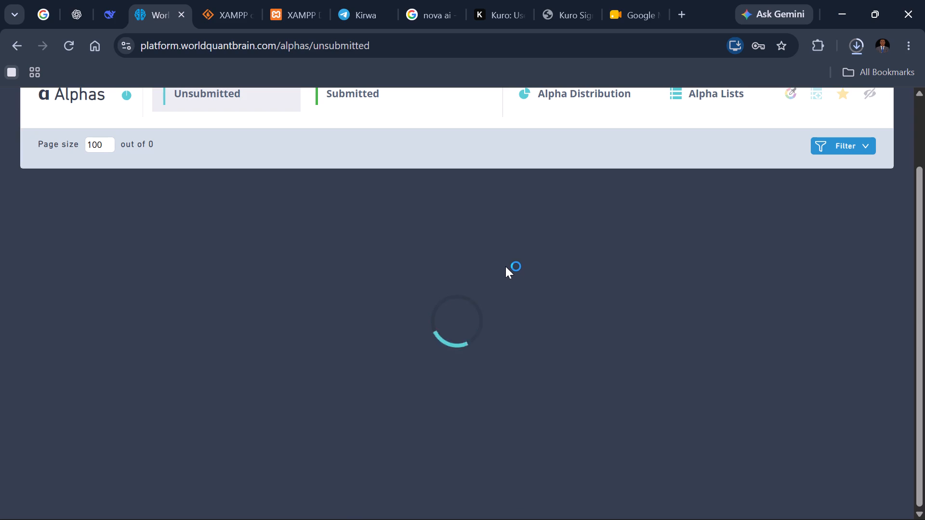
pyautogui.scroll(-5, 600, 271)
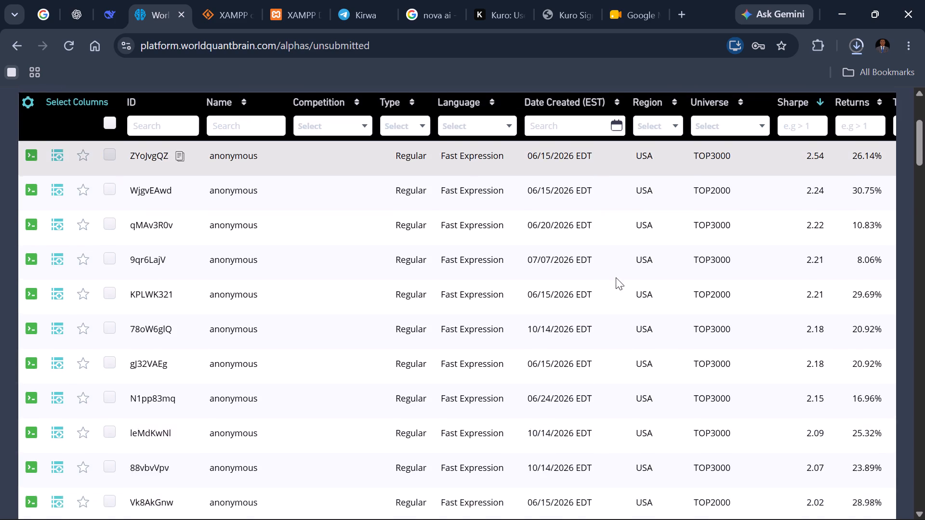
pyautogui.scroll(-16, 616, 277)
pyautogui.scroll(1, 631, 273)
pyautogui.scroll(-1, 630, 272)
pyautogui.scroll(1, 630, 272)
pyautogui.scroll(-18, 630, 273)
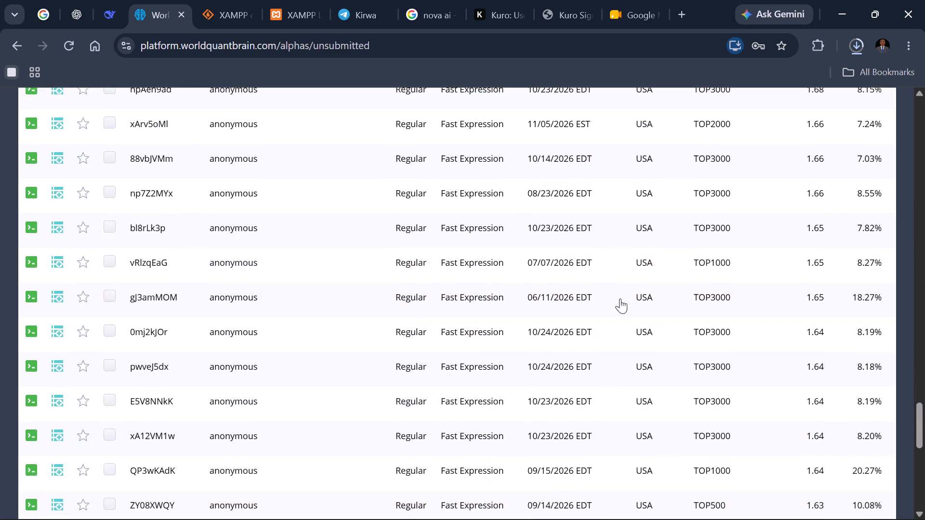
pyautogui.scroll(-3, 620, 299)
pyautogui.scroll(1, 621, 302)
pyautogui.scroll(-15, 621, 302)
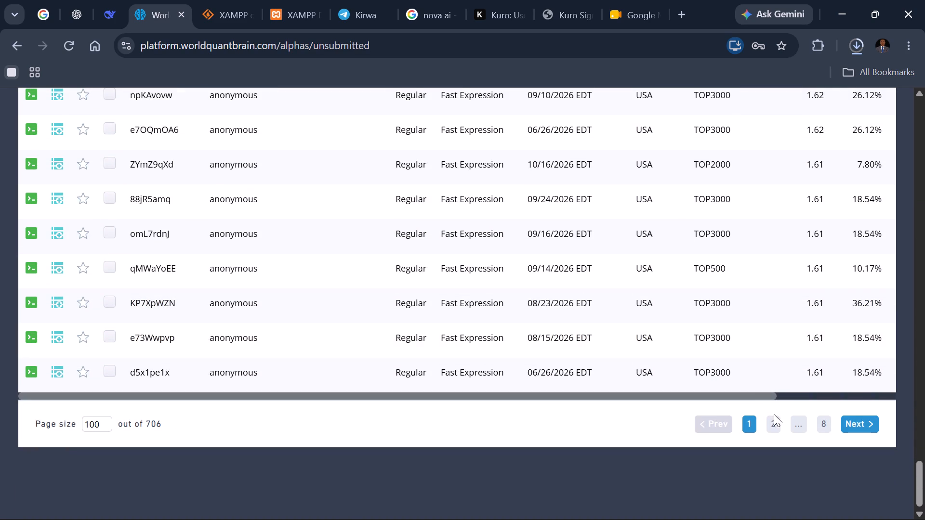
# Jump to page 8 of the unsubmitted alphas list, then to page 5.
pyautogui.click(821, 421)
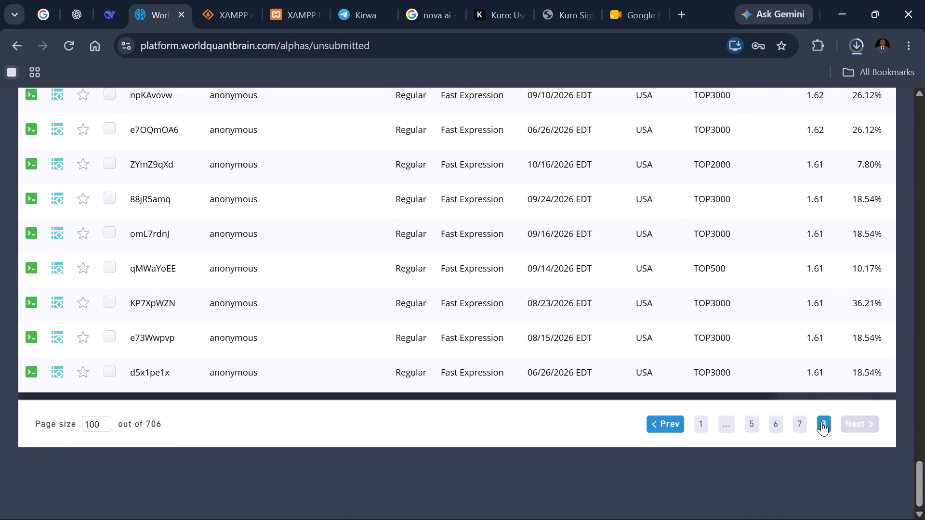
pyautogui.click(757, 427)
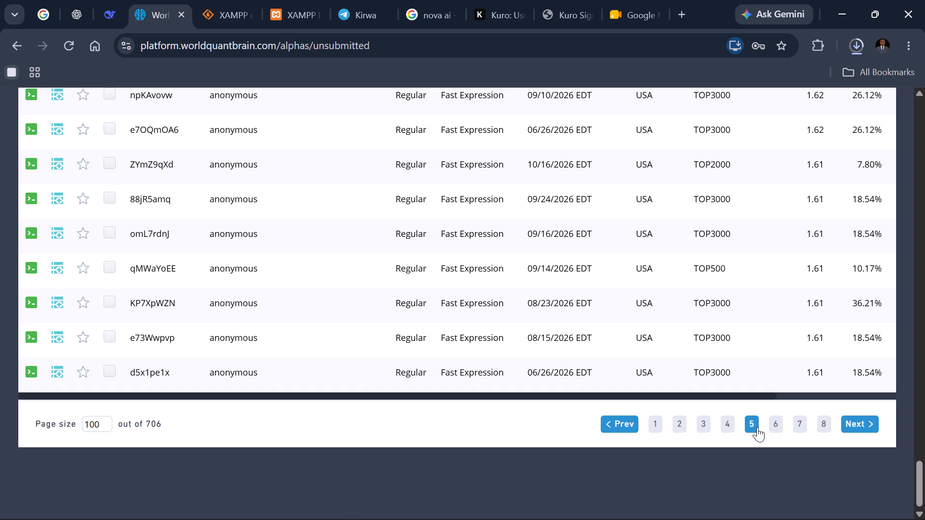
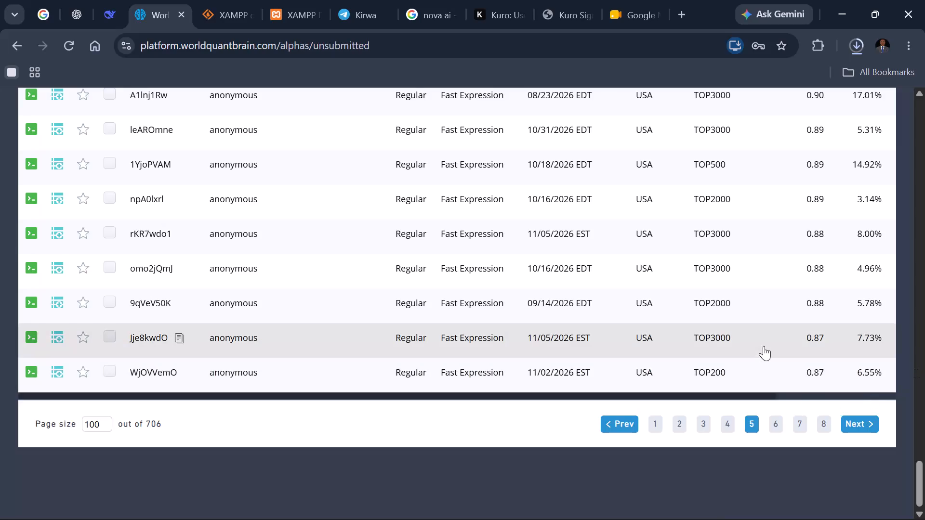
# Open the yellow-highlighted alpha zqr5r3aG from page 5 of the unsubmitted list and clone it into a new simulation.
pyautogui.scroll(2, 683, 282)
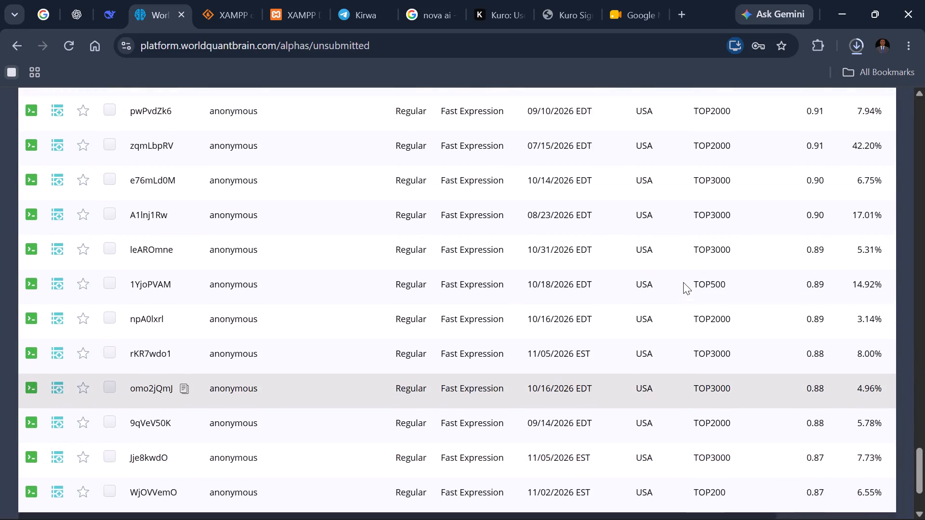
pyautogui.scroll(9, 683, 282)
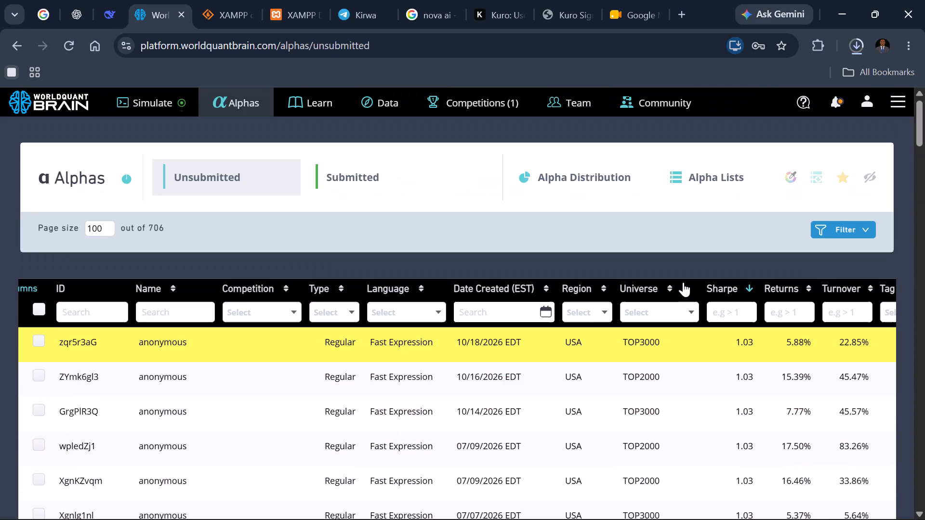
pyautogui.scroll(-1, 683, 282)
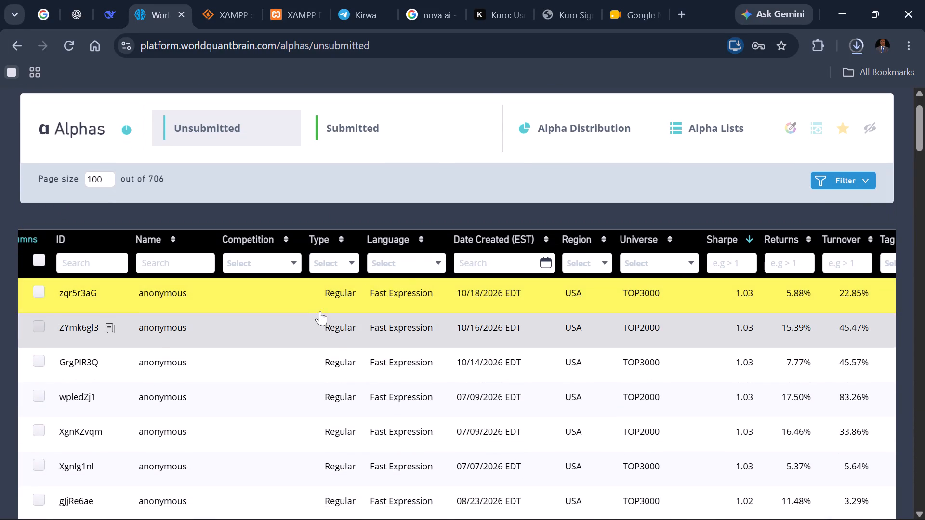
pyautogui.click(316, 297)
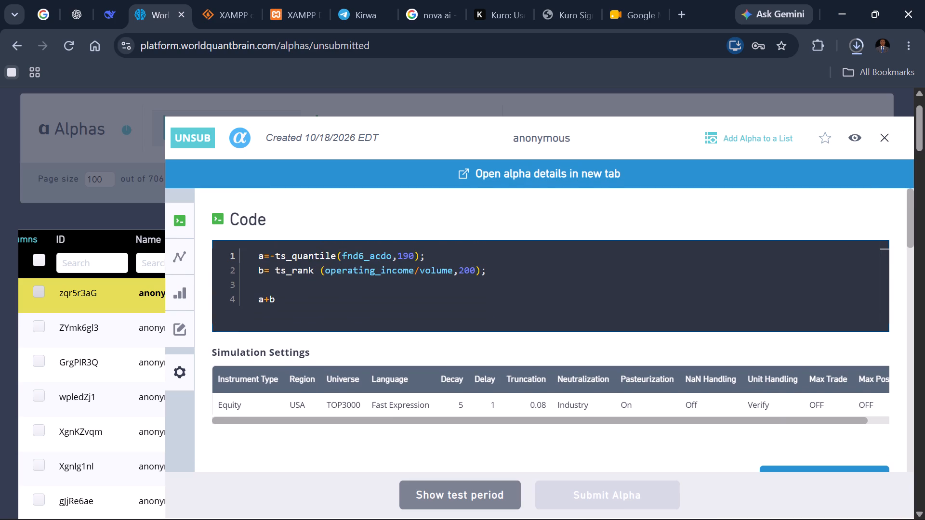
pyautogui.scroll(-1, 802, 439)
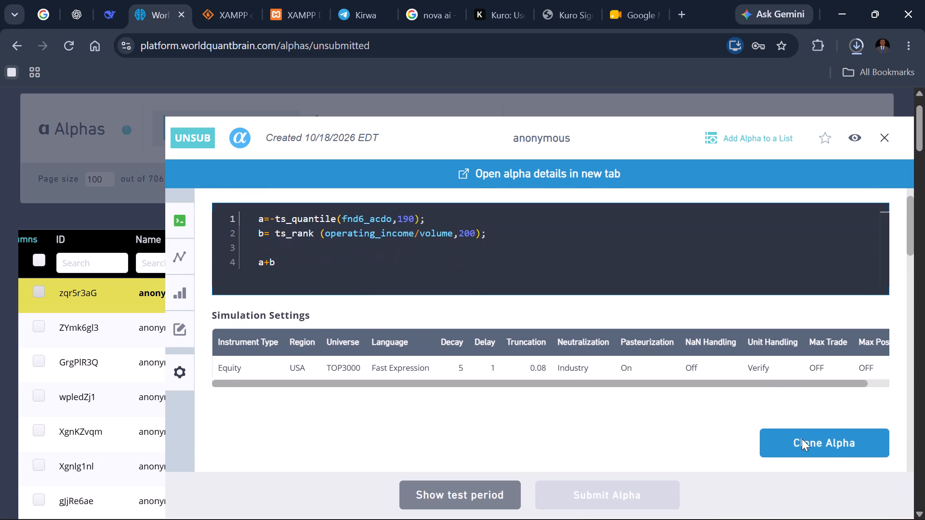
pyautogui.scroll(-1, 802, 439)
pyautogui.click(803, 432)
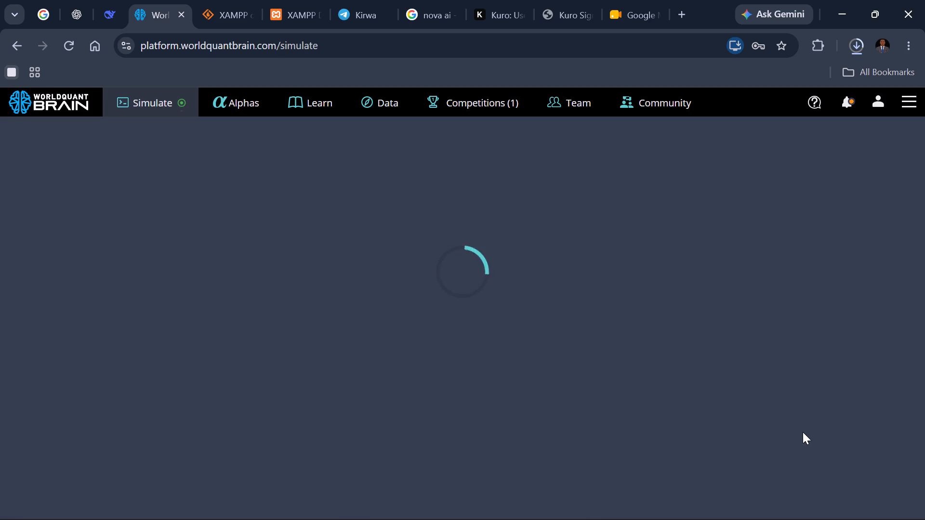
# Set the cloned alpha's color to None in its properties.
pyautogui.scroll(-6, 841, 294)
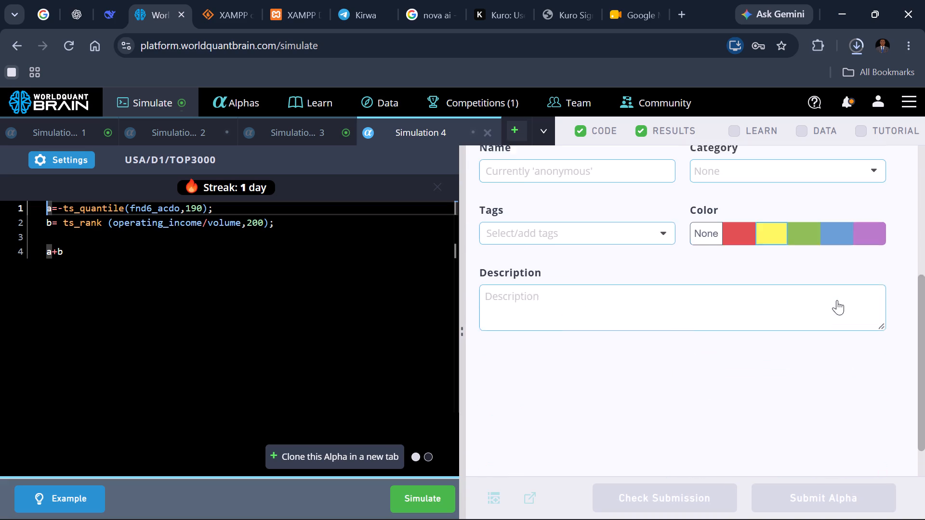
pyautogui.click(702, 222)
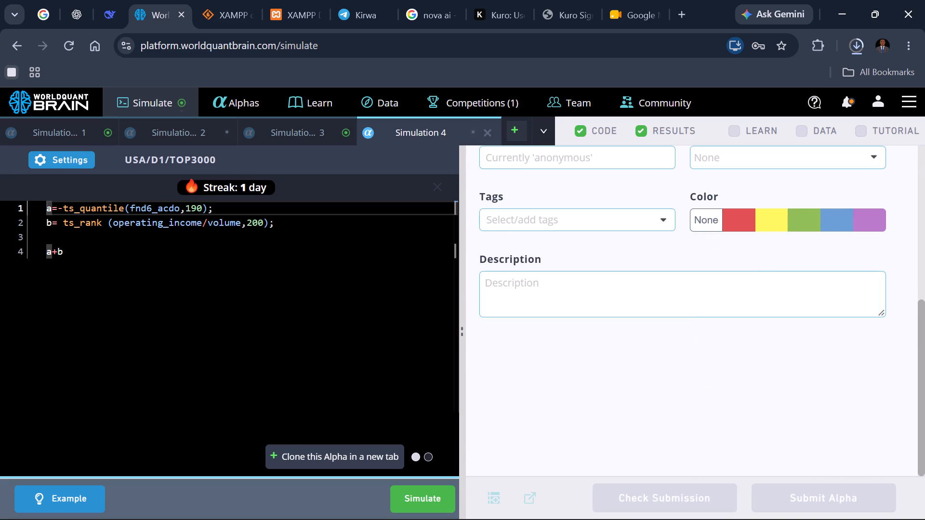
# Run the simulation of the cloned alpha in Simulation 4.
pyautogui.click(421, 489)
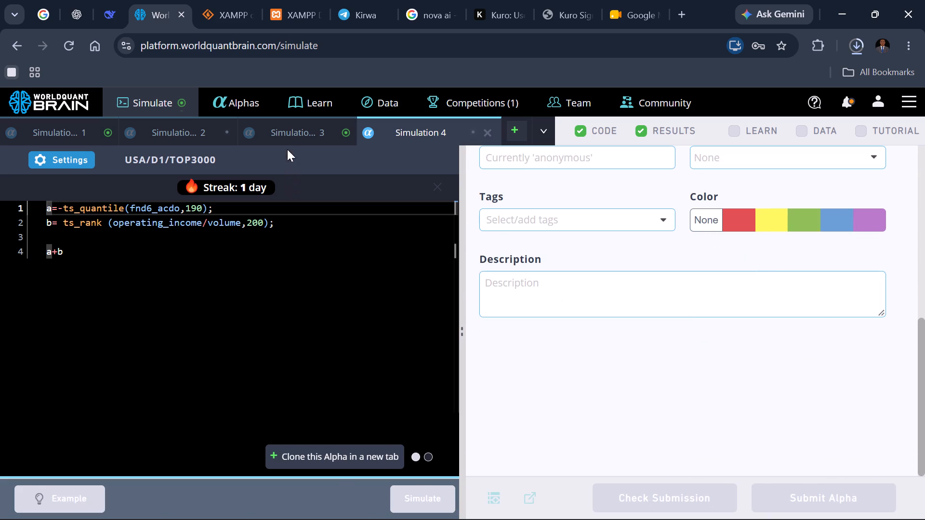
# Switch to Simulation 3, show its test period, and set the summary period to IS.
pyautogui.click(283, 127)
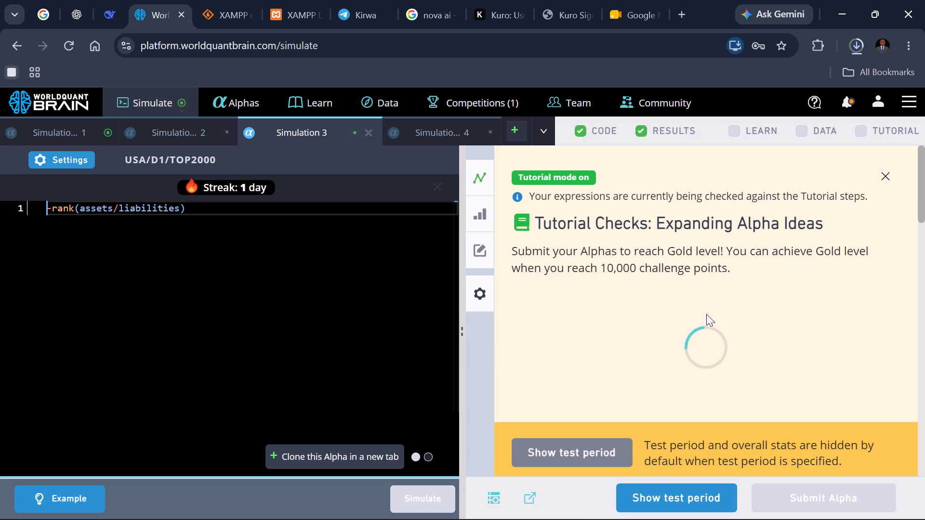
pyautogui.scroll(-1, 705, 385)
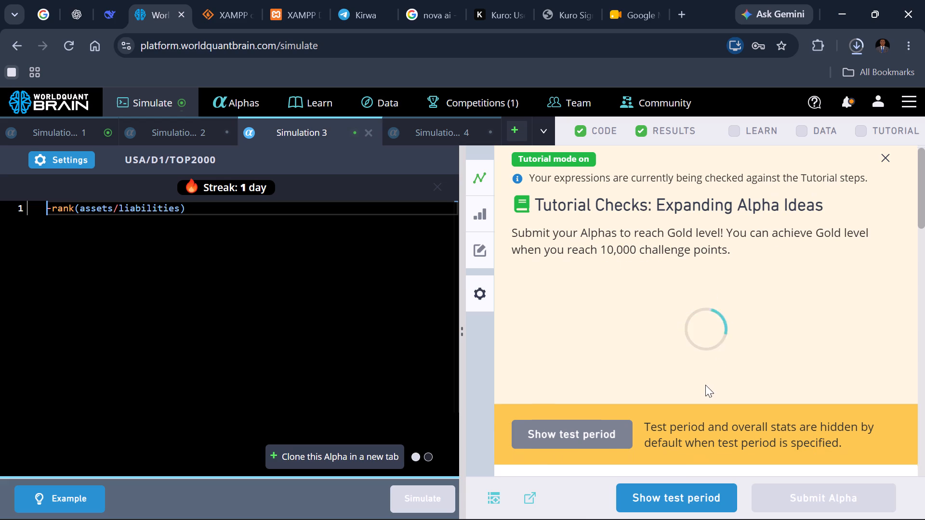
pyautogui.scroll(-4, 705, 385)
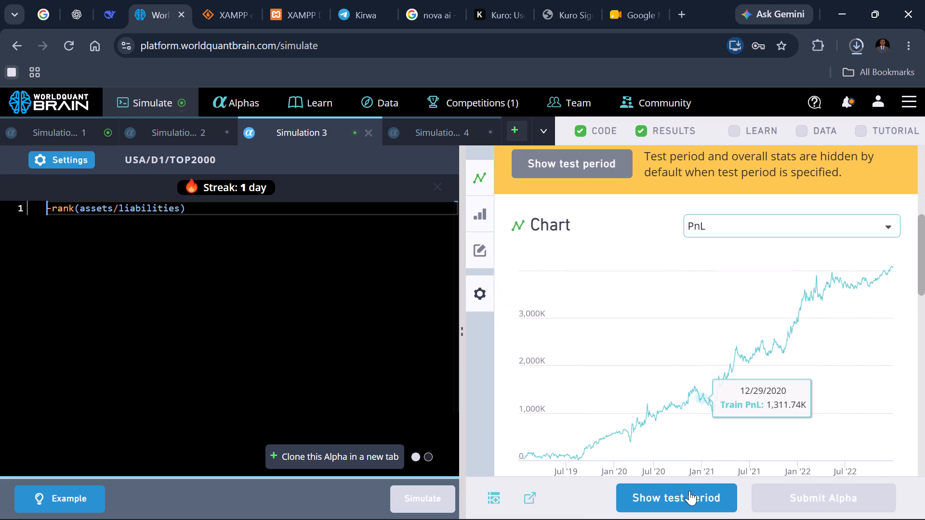
pyautogui.click(689, 493)
pyautogui.scroll(-3, 798, 352)
pyautogui.click(833, 328)
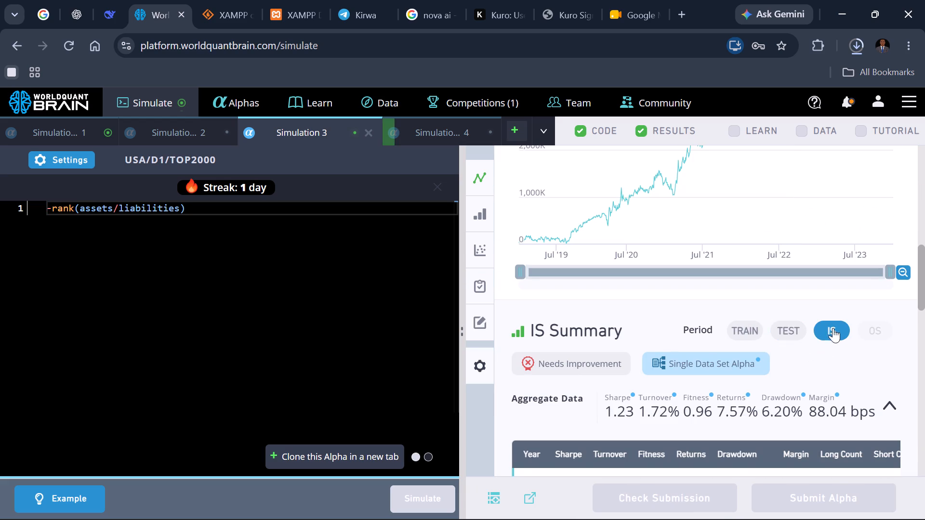
# Run Simulation 3's self-correlation check and expand the failed tests under IS Testing Status.
pyautogui.scroll(-6, 779, 343)
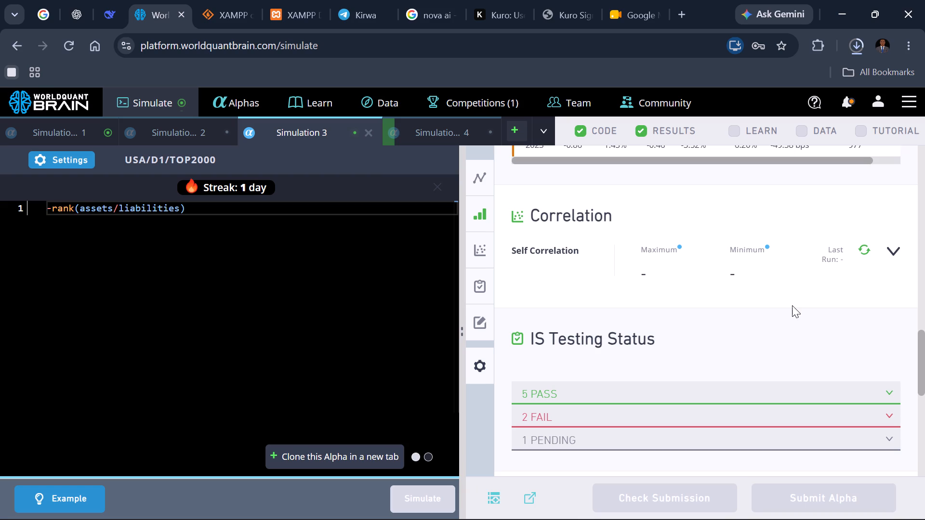
pyautogui.click(860, 244)
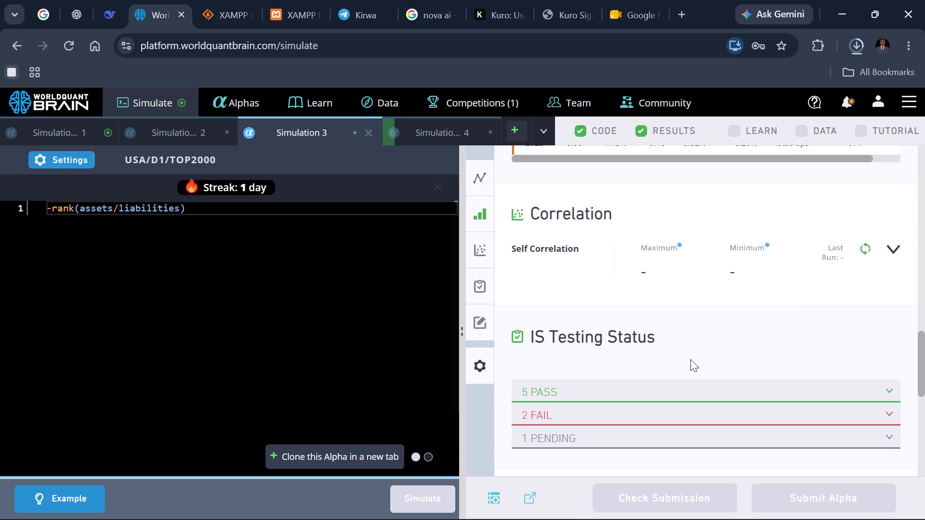
pyautogui.click(690, 415)
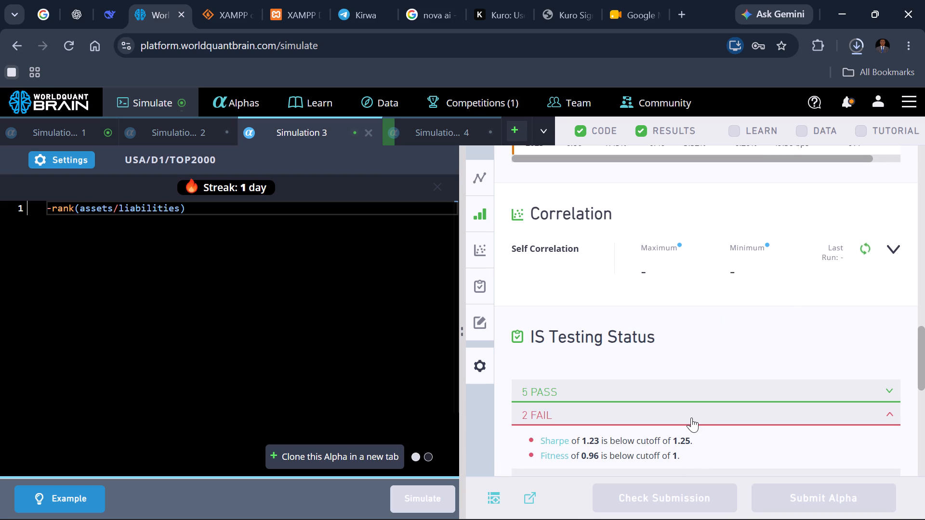
pyautogui.scroll(-1, 691, 417)
pyautogui.scroll(1, 692, 416)
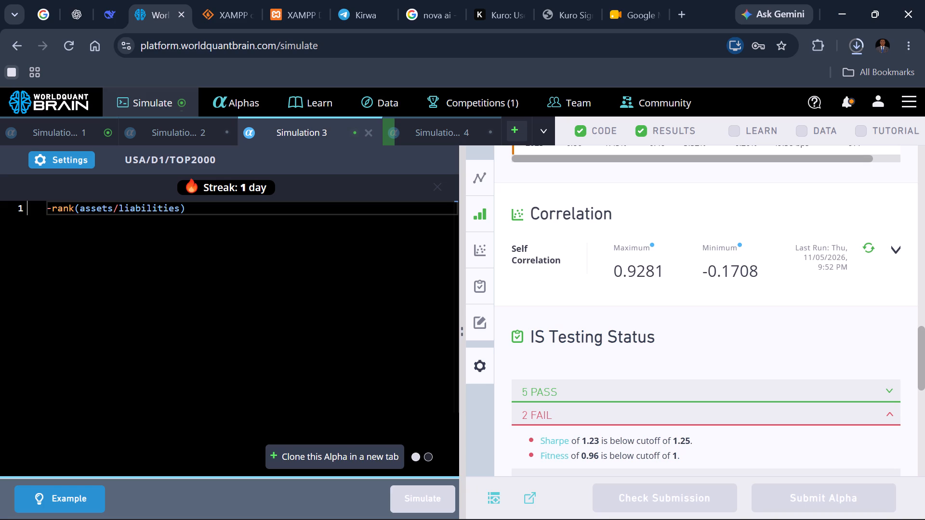
# Start a new expression on line 3 below -rank(assets/liabilities), entering grou to bring up the group operator suggestions.
pyautogui.doubleClick(58, 209)
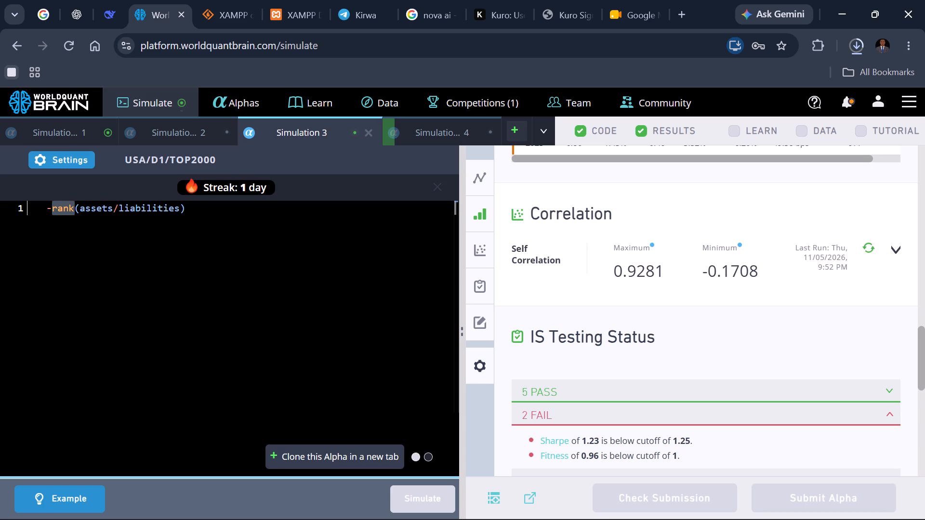
pyautogui.click(188, 213)
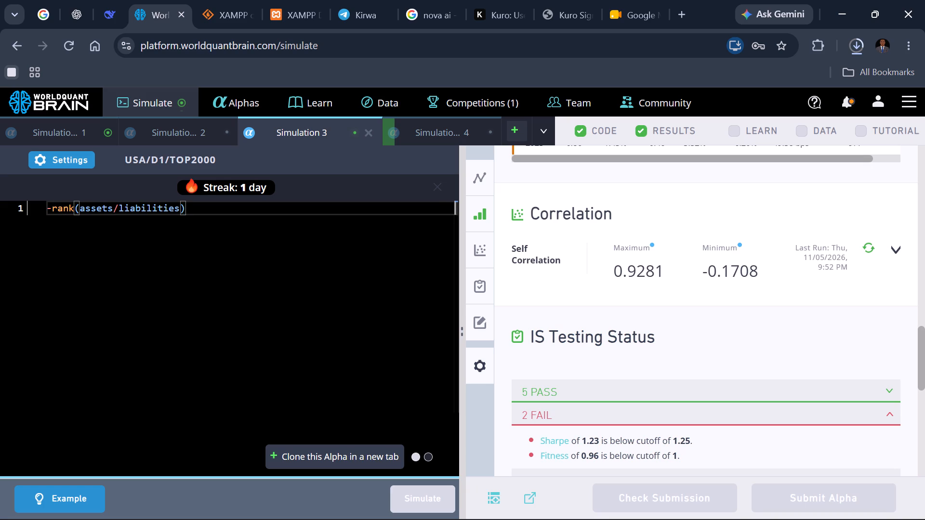
pyautogui.press('Return')
pyautogui.press('Return')
pyautogui.write('grp')
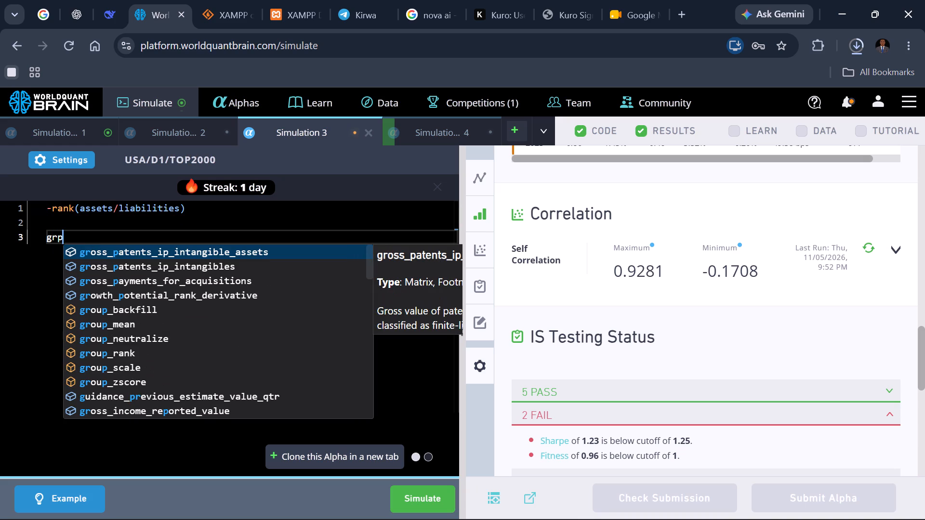
pyautogui.press('BackSpace')
pyautogui.write('ou')
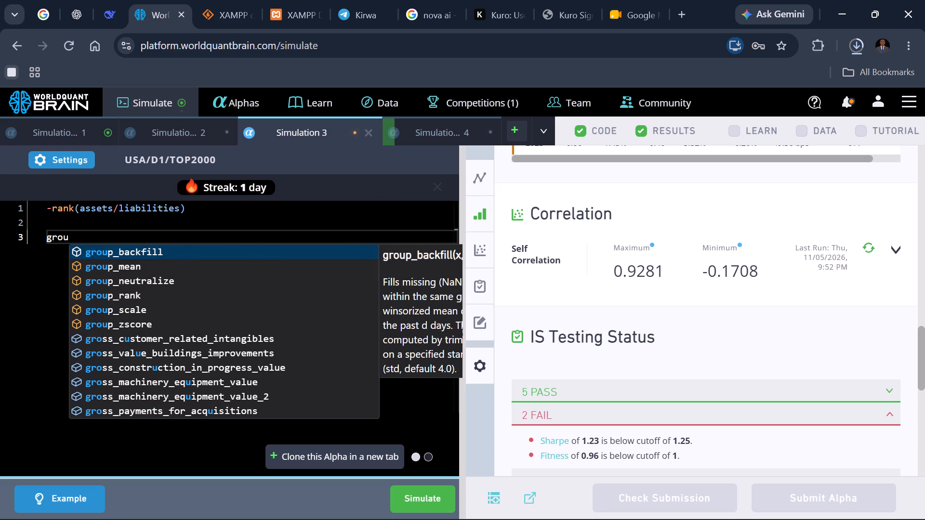
# Try widening the code editor by its divider, then hide the results pane so the editor fills the width.
pyautogui.moveTo(462, 214); pyautogui.dragTo(577, 217)
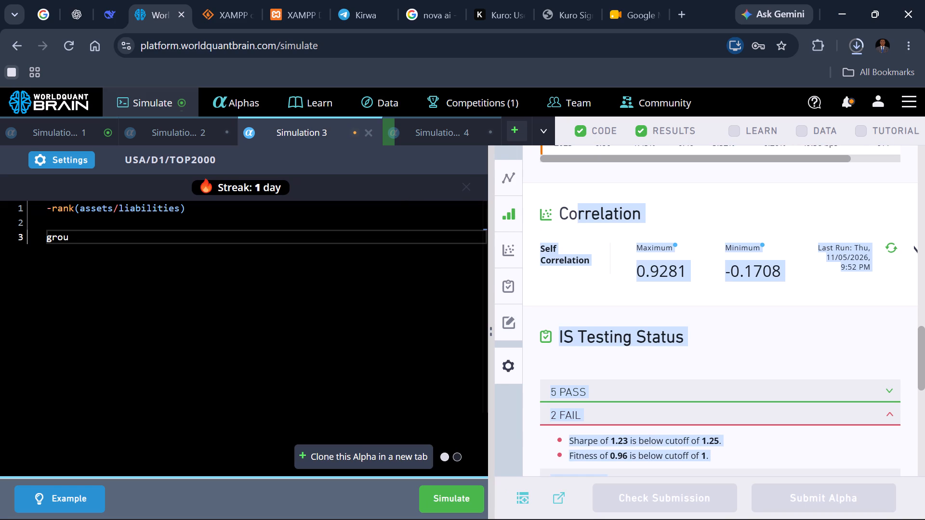
pyautogui.click(441, 250)
pyautogui.press('BackSpace')
pyautogui.press('p')
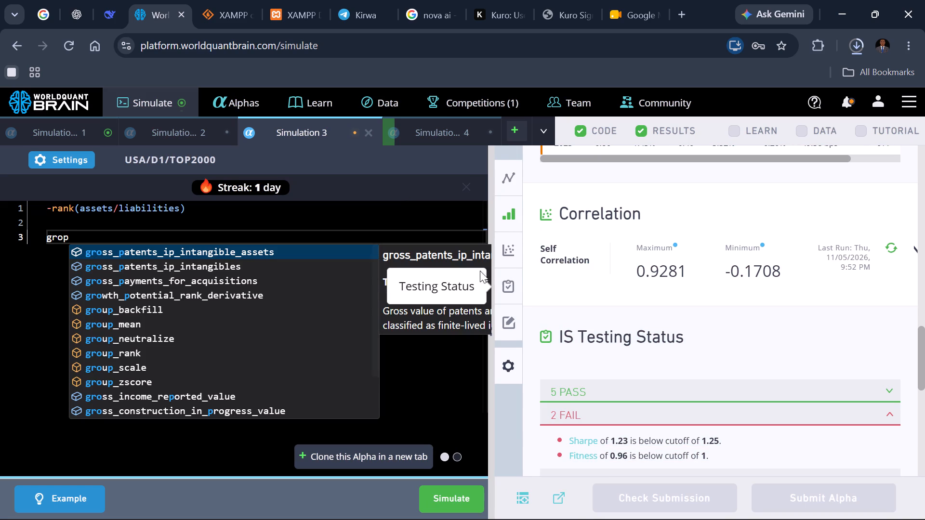
pyautogui.moveTo(489, 221); pyautogui.dragTo(526, 221)
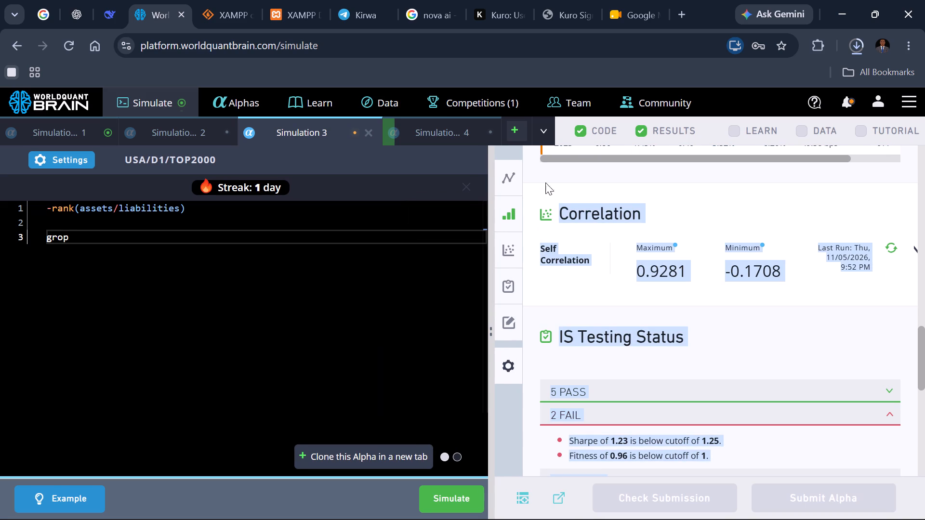
pyautogui.click(645, 129)
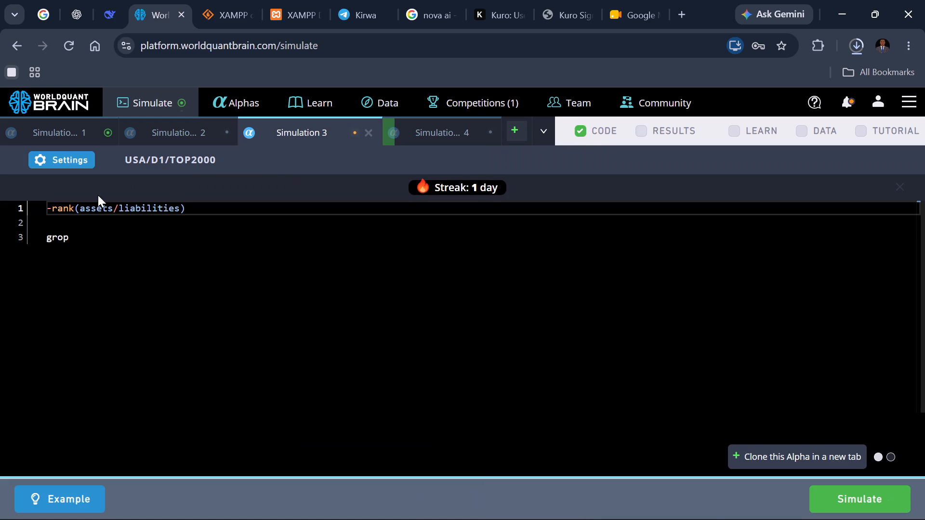
# Correct the unfinished word on line 3 to group and complete it as the group_backfill operator.
pyautogui.click(77, 242)
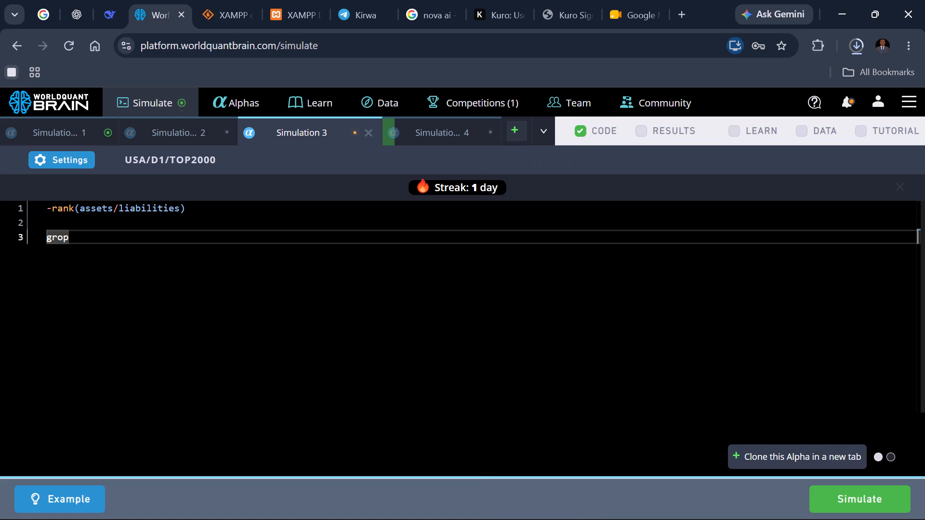
pyautogui.press('BackSpace')
pyautogui.write('up')
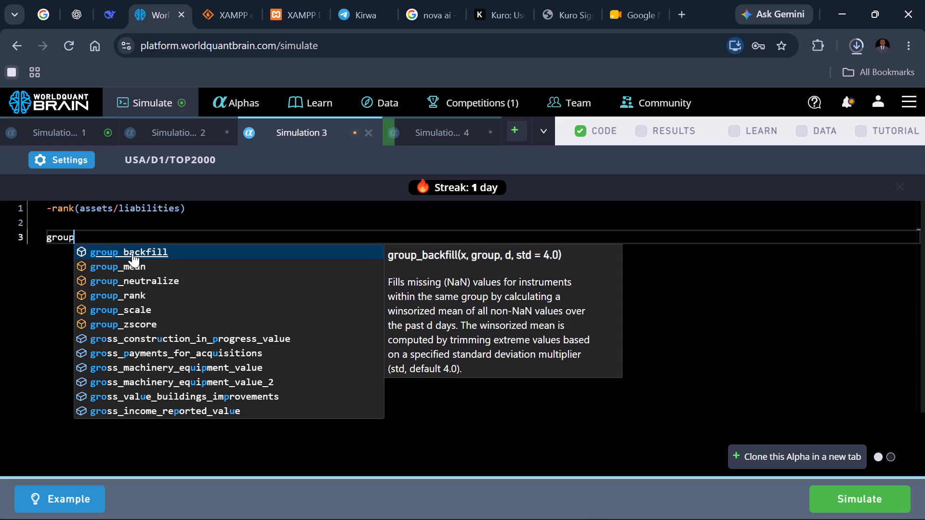
pyautogui.click(132, 253)
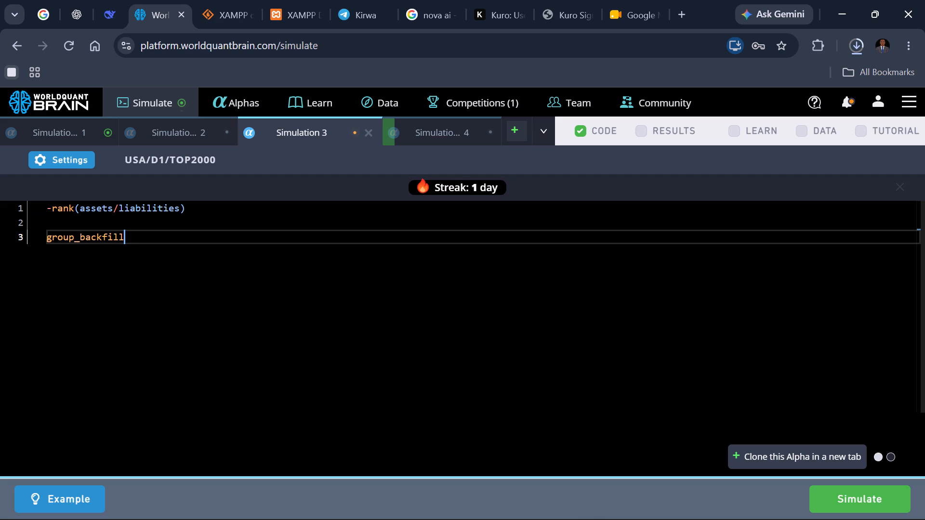
# Give the group_backfill operator on line 3 its placeholder arguments: x,group,d,std=4.0 in parentheses.
pyautogui.hotkey('shift', '(')
pyautogui.press('x')
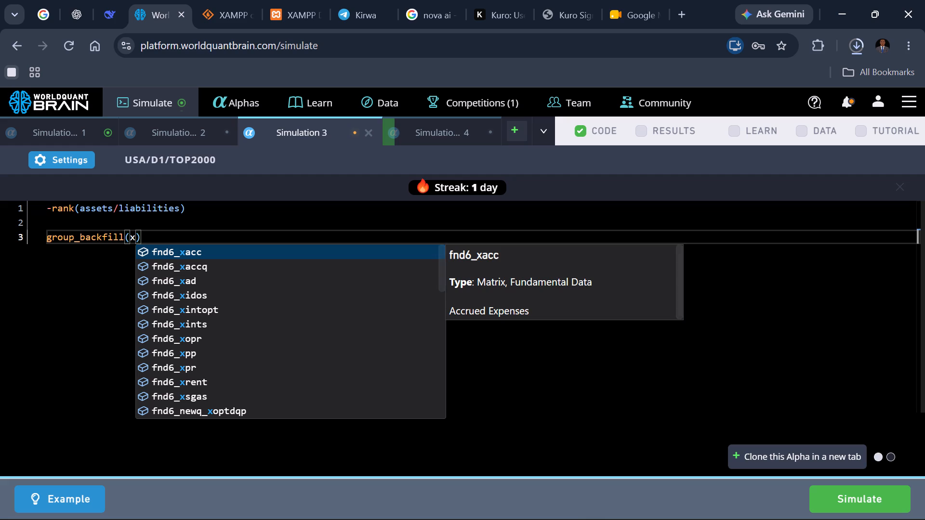
pyautogui.press(',')
pyautogui.write('group')
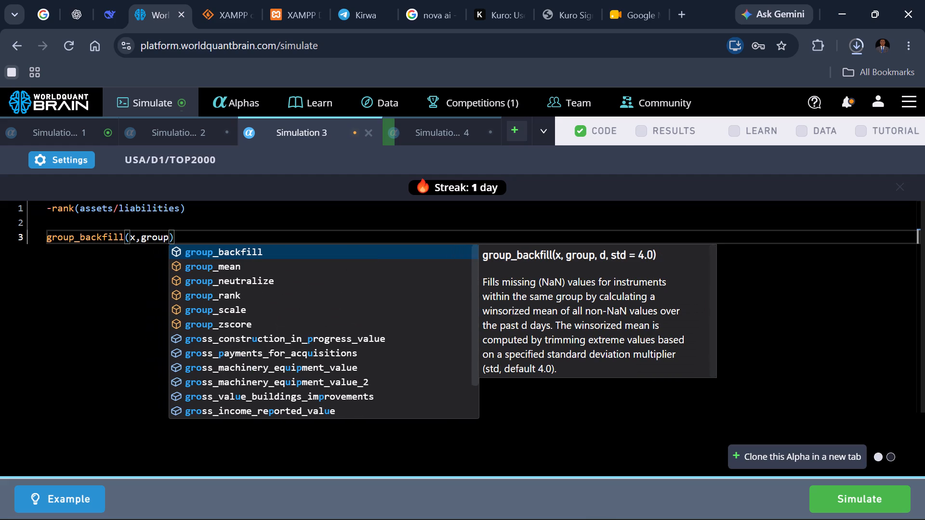
pyautogui.press(',')
pyautogui.press('d')
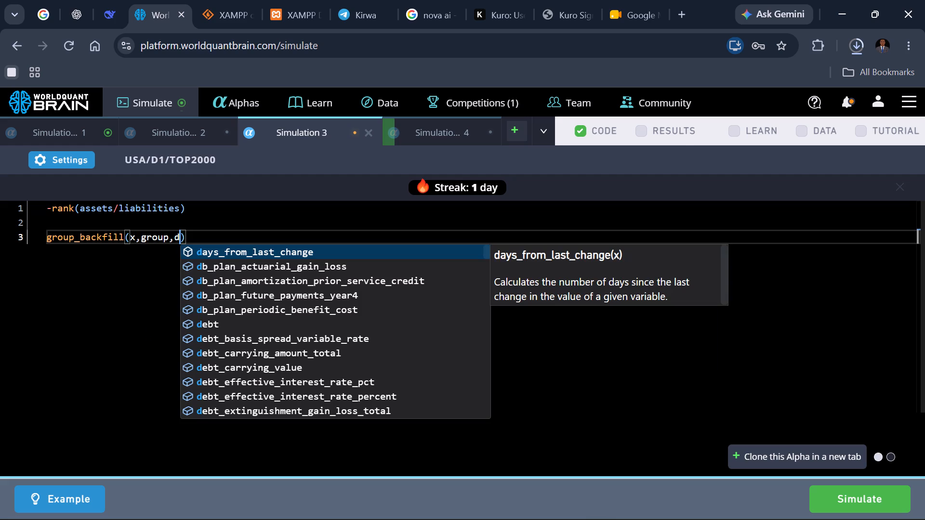
pyautogui.press(',')
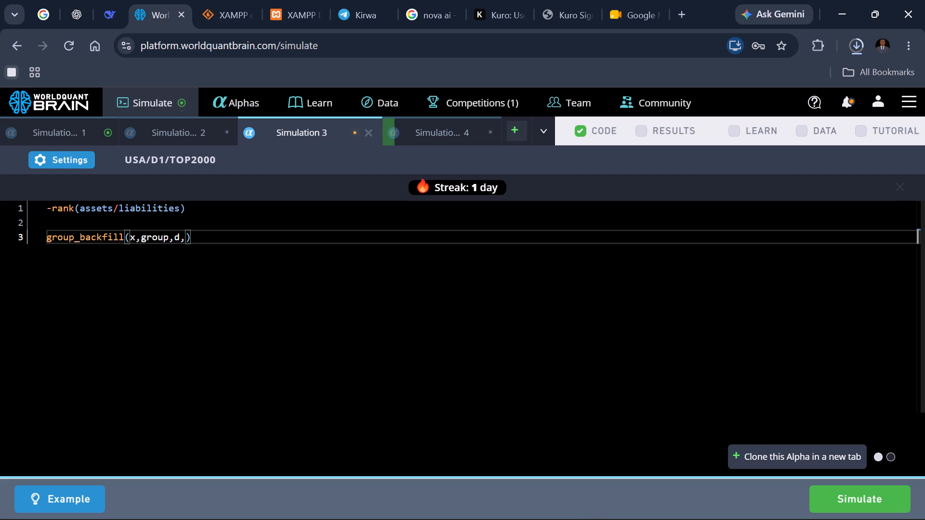
pyautogui.write('std')
pyautogui.press('=')
pyautogui.press('4')
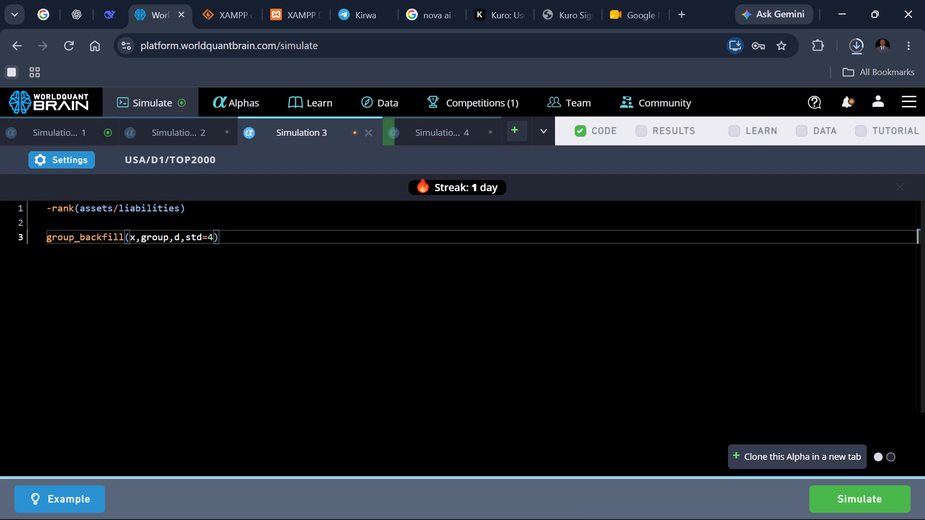
pyautogui.write('.0')
# Bring up the description of the group_backfill operator to examine what its parameters mean.
pyautogui.click(125, 238)
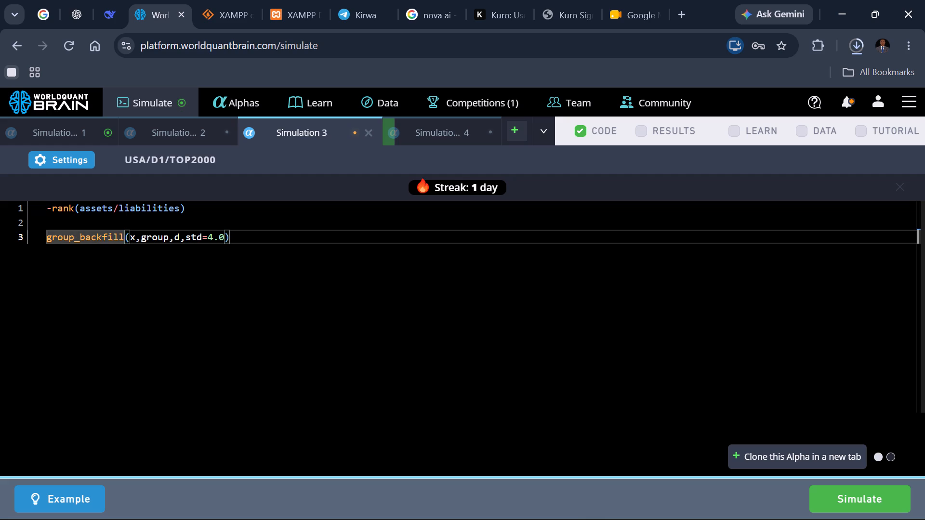
pyautogui.press('BackSpace')
pyautogui.press('l')
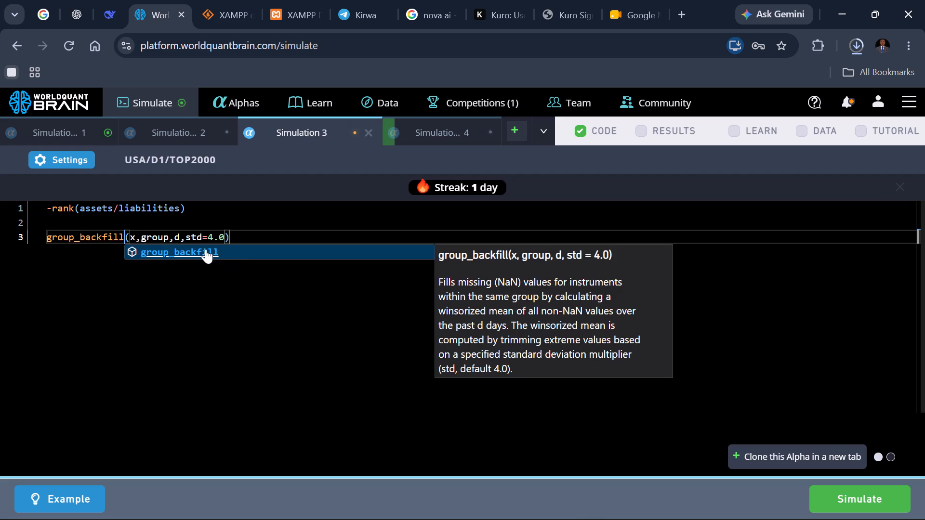
pyautogui.click(134, 234)
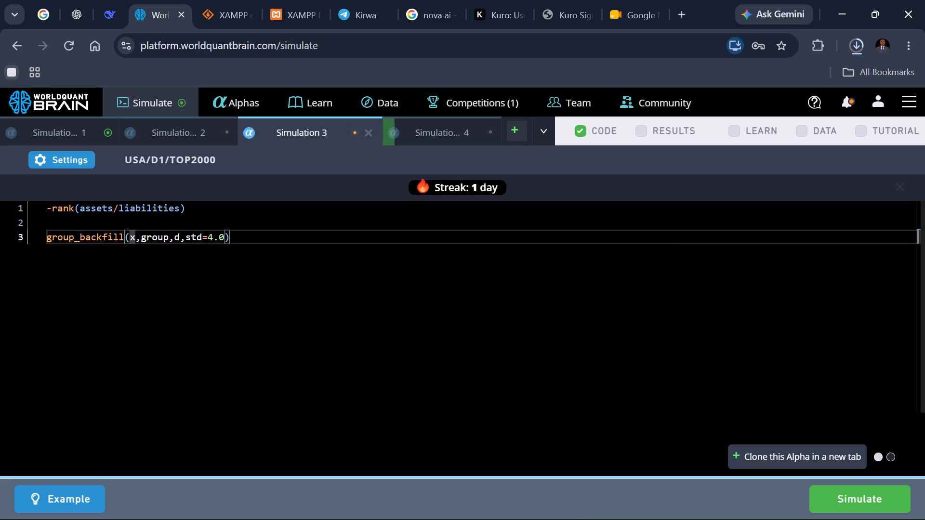
# Move -rank(assets/liabilities) from line 1 into group_backfill, replacing the x placeholder as its first argument.
pyautogui.moveTo(190, 210); pyautogui.dragTo(60, 209)
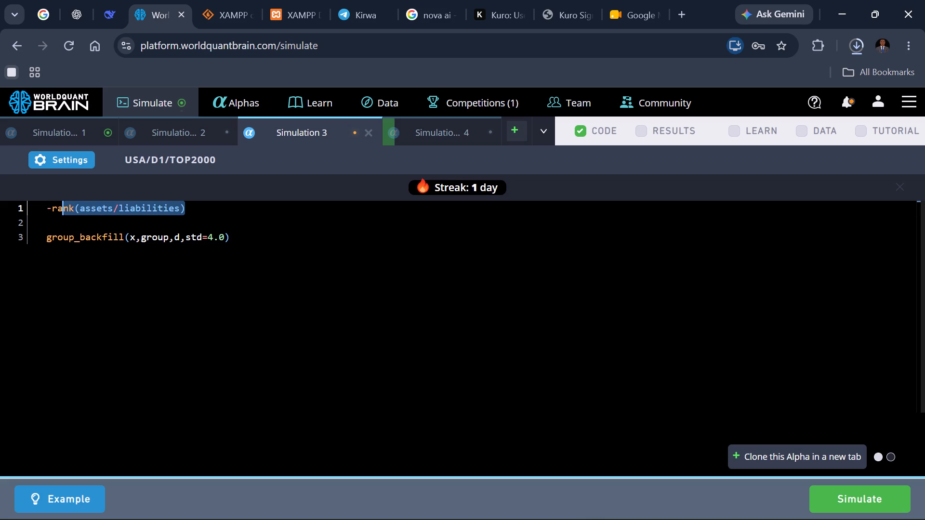
pyautogui.moveTo(60, 209); pyautogui.dragTo(48, 209)
pyautogui.rightClick(48, 209)
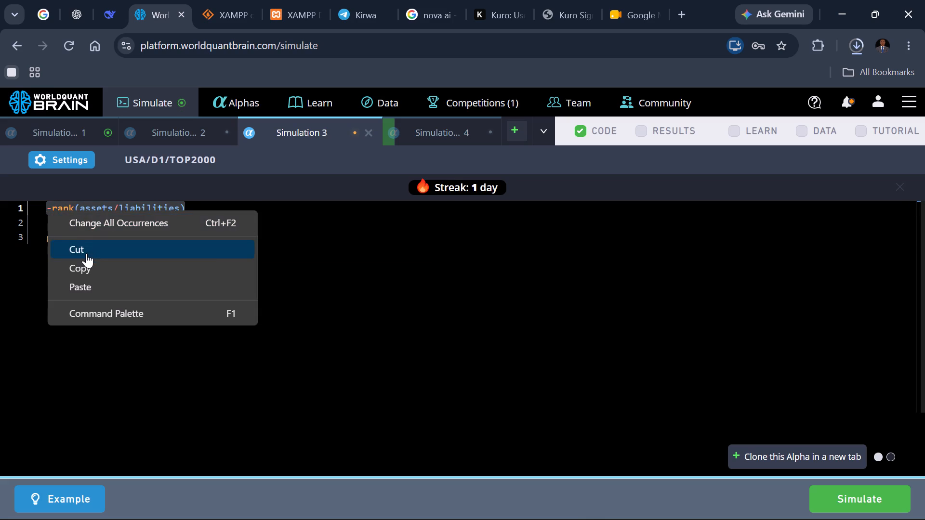
pyautogui.click(86, 253)
pyautogui.click(135, 241)
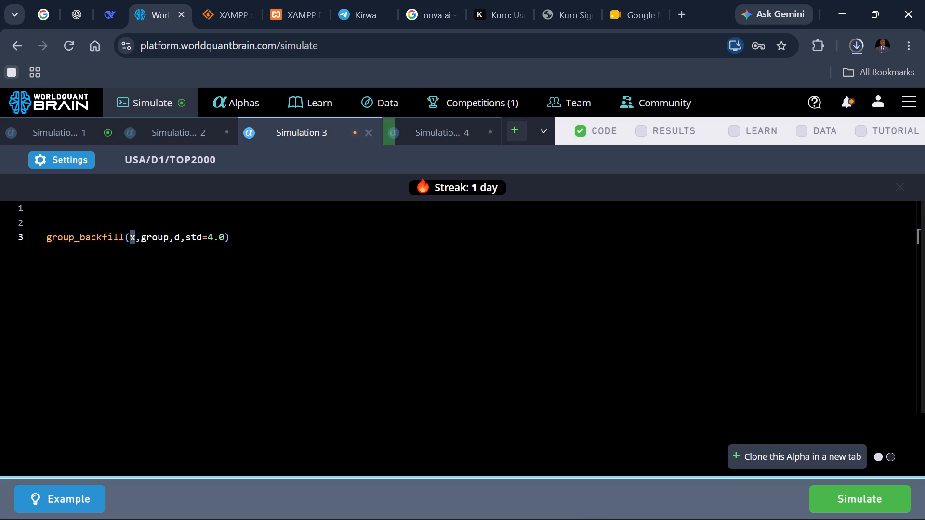
pyautogui.hotkey('ctrl', 'v')
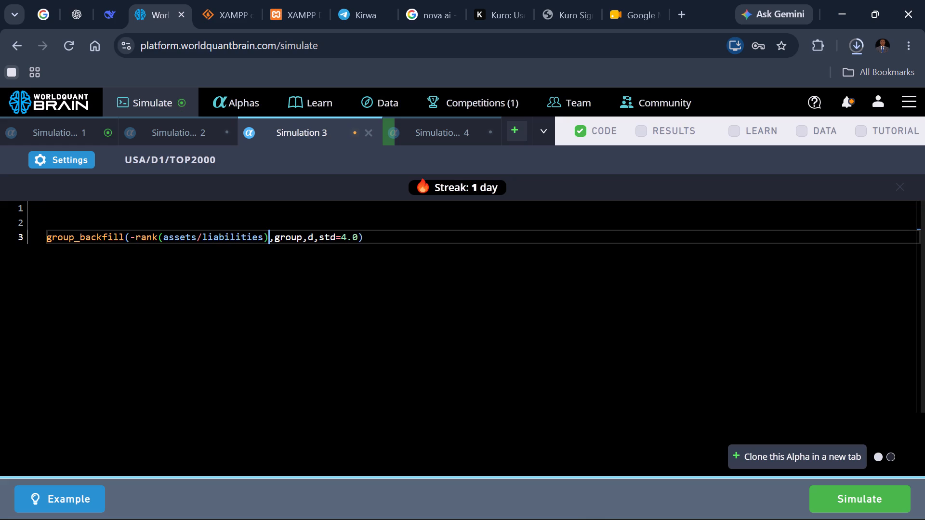
# Replace group_backfill's group placeholder with sector and its d placeholder with 105.
pyautogui.doubleClick(295, 240)
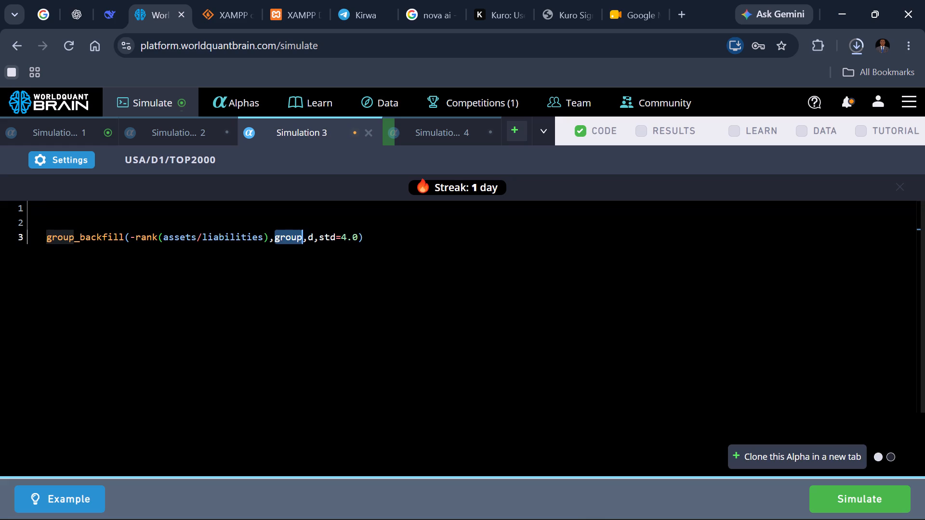
pyautogui.write('sec')
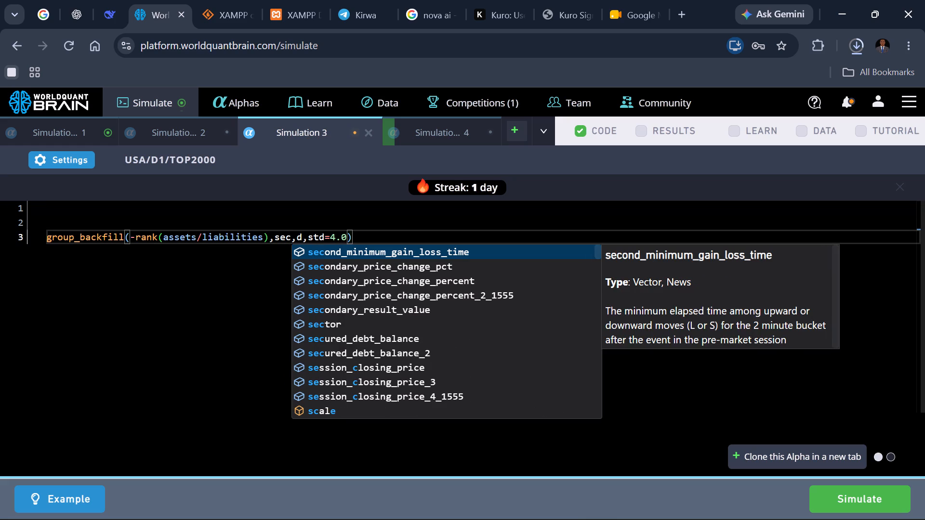
pyautogui.click(317, 320)
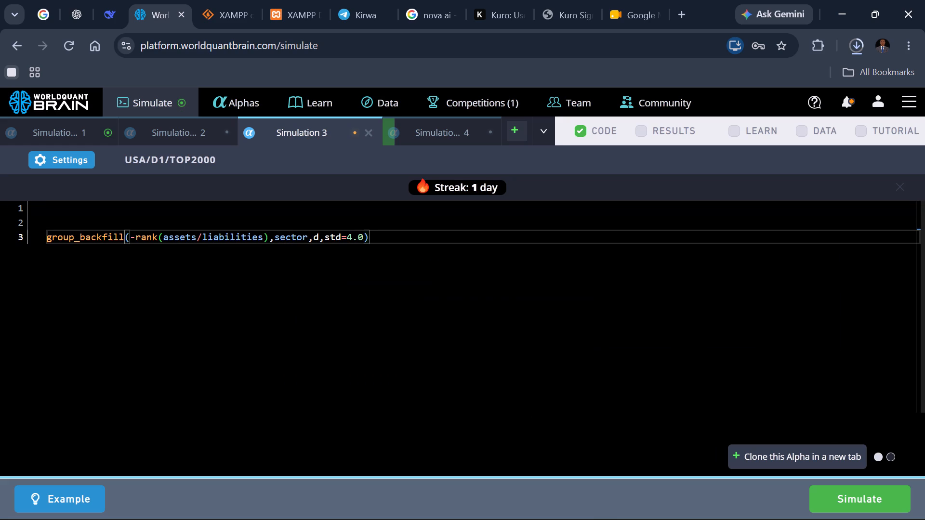
pyautogui.click(318, 242)
pyautogui.press('BackSpace')
pyautogui.write('105')
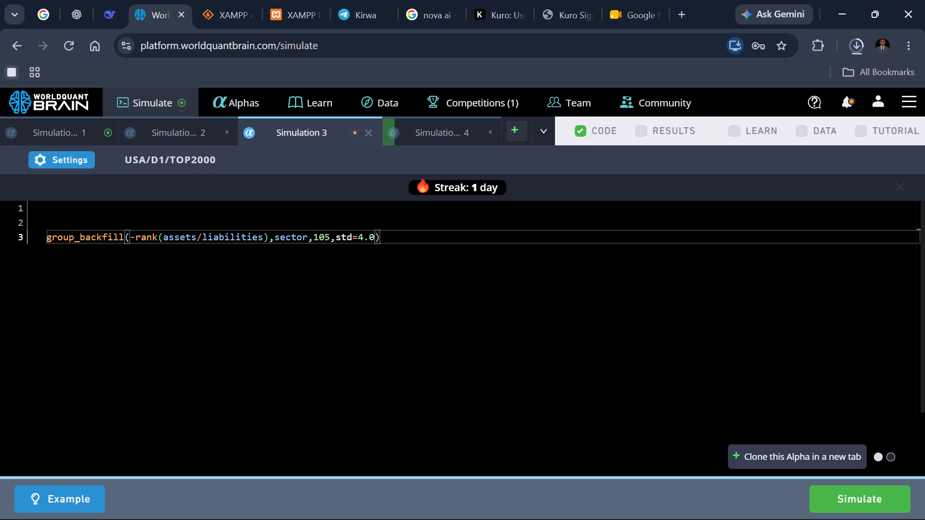
# Run Simulation 3 with the new group_backfill expression.
pyautogui.click(824, 499)
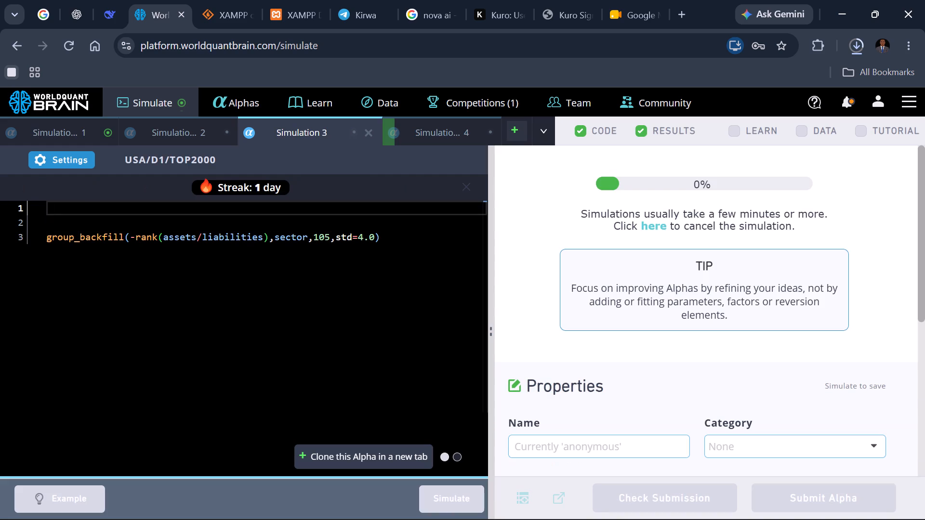
# Remove the two blank lines above the group_backfill expression.
pyautogui.click(47, 241)
pyautogui.press('BackSpace')
pyautogui.press('BackSpace')
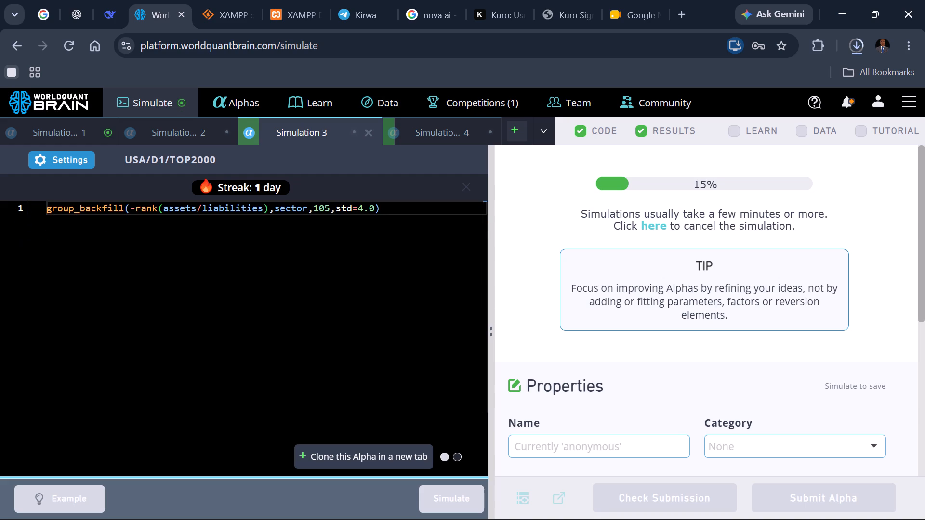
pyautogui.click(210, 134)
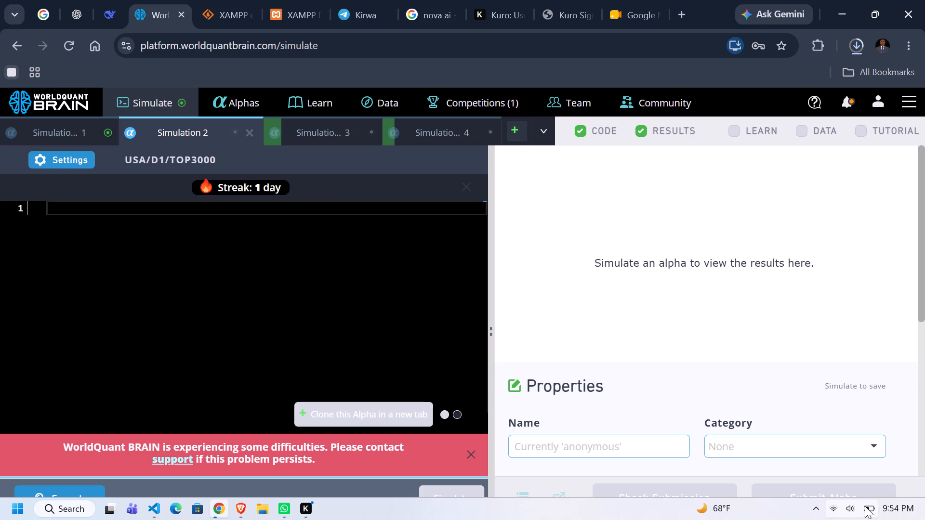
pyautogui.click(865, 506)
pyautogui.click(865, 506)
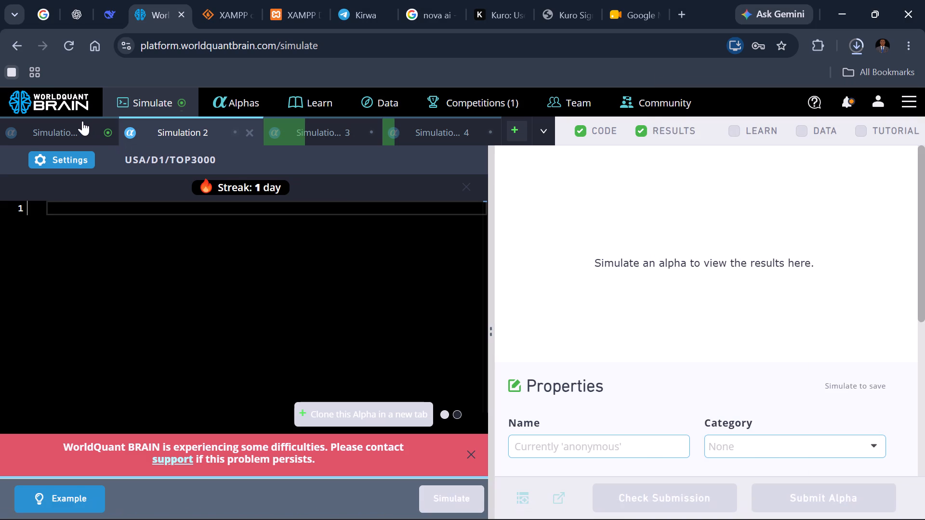
# Open Simulation 1 and show the test period in its results and PnL chart.
pyautogui.click(82, 121)
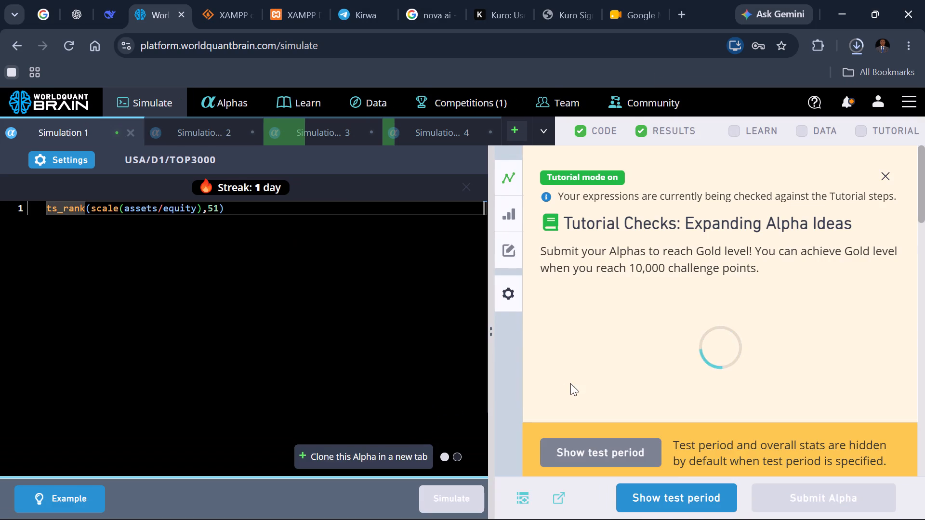
pyautogui.scroll(-3, 688, 442)
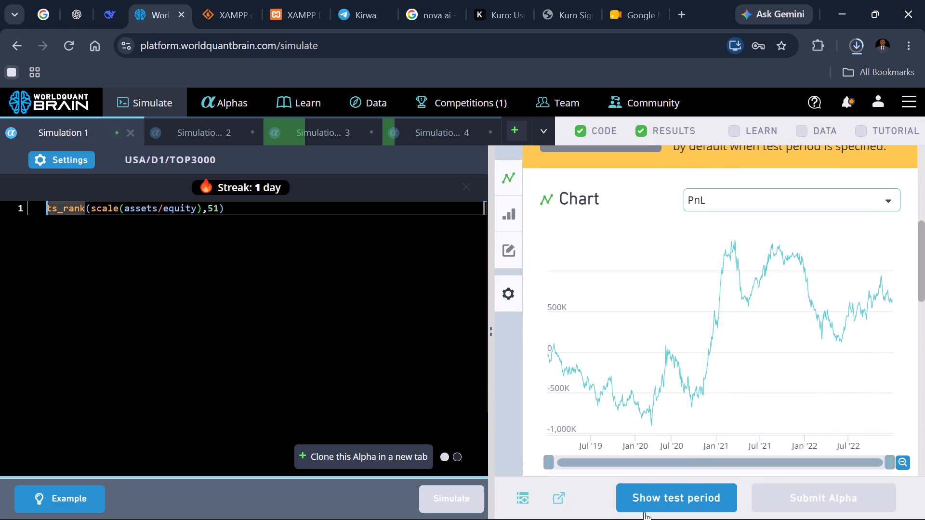
pyautogui.click(644, 507)
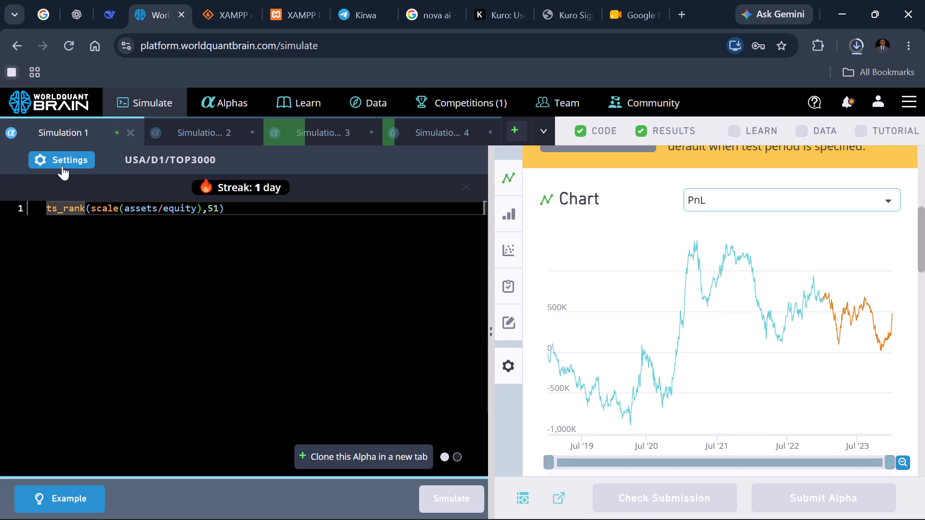
# Set Simulation 1's neutralization to Sector, apply the settings and rerun the simulation.
pyautogui.click(64, 159)
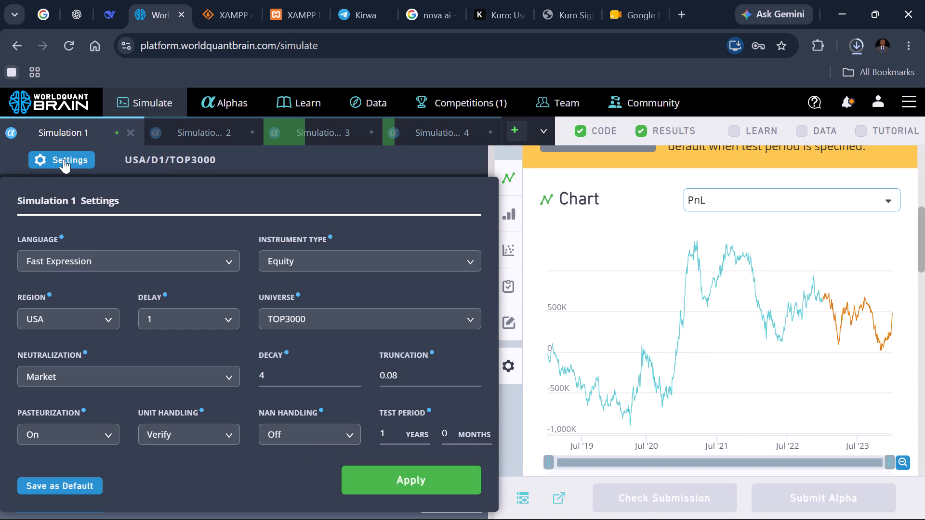
pyautogui.click(117, 382)
pyautogui.click(79, 452)
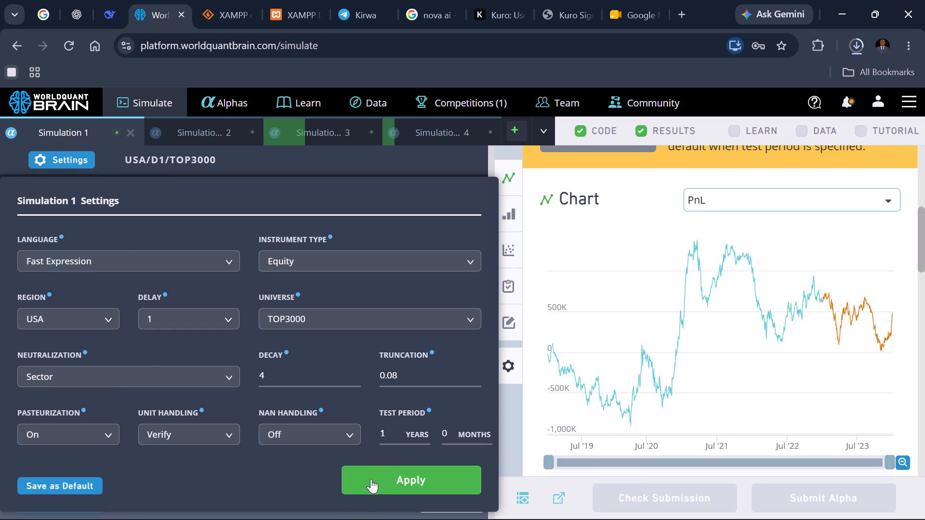
pyautogui.click(371, 479)
pyautogui.click(431, 496)
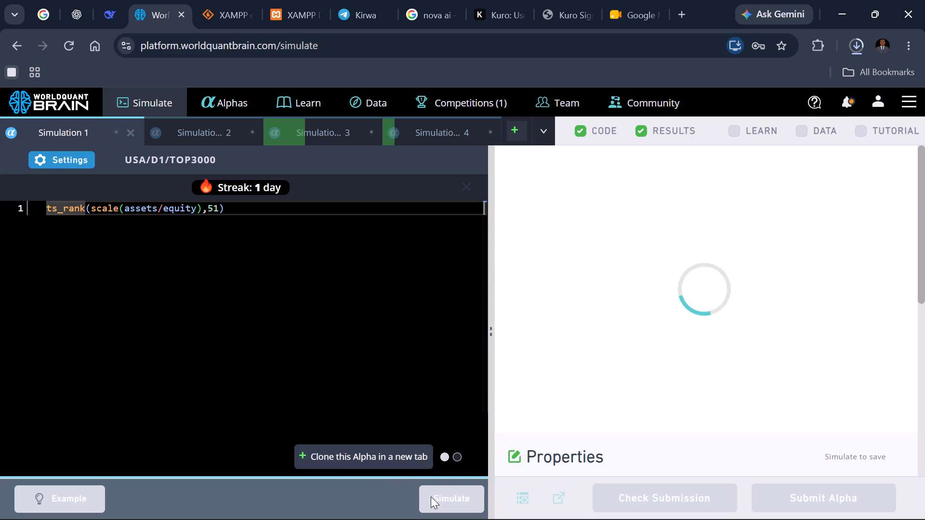
# Switch to the empty Simulation 2.
pyautogui.click(186, 125)
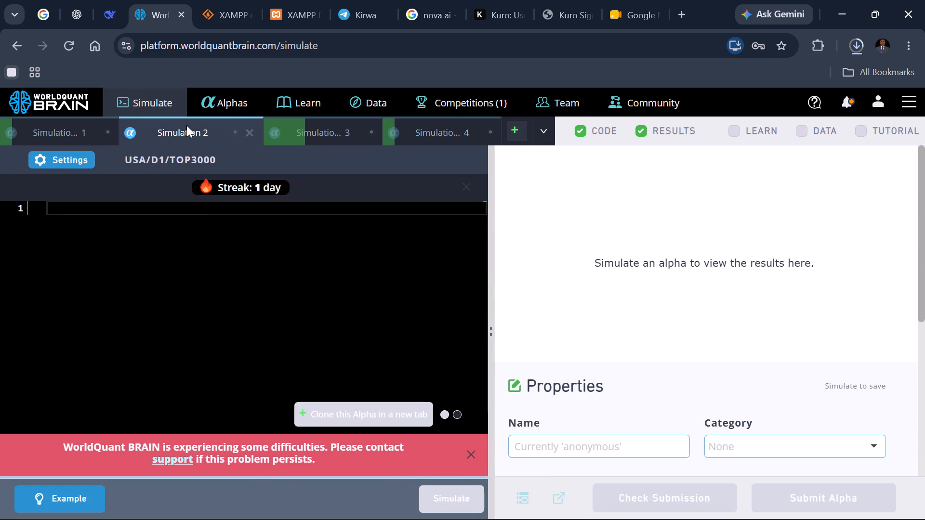
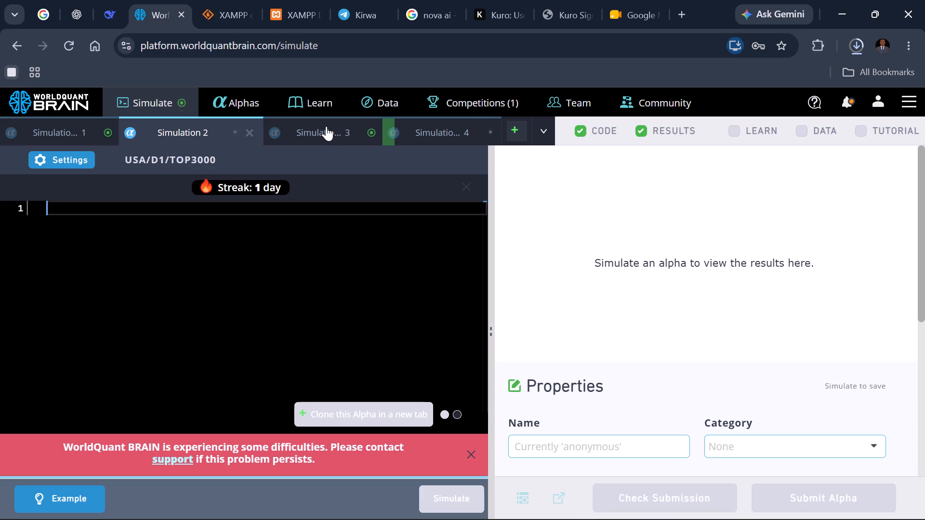
# Open Simulation 3, show its test period and display the IS period in the summary.
pyautogui.click(326, 126)
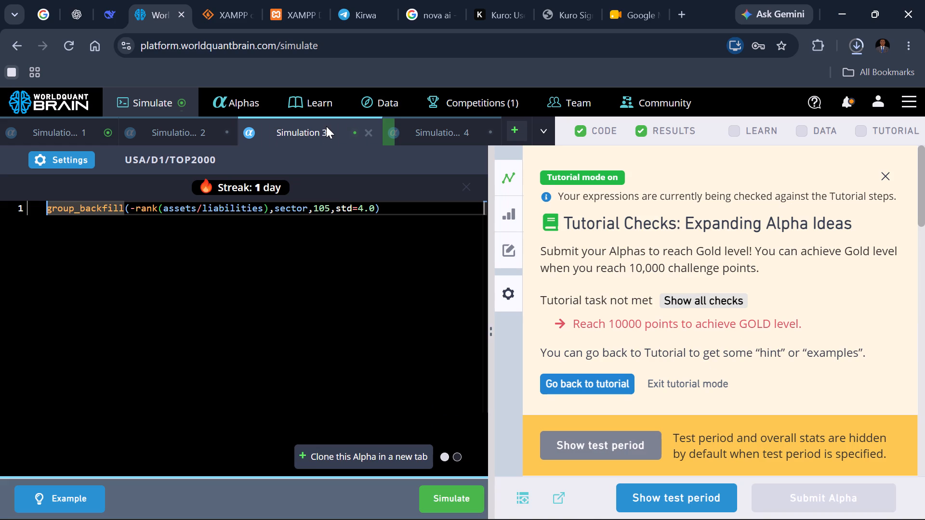
pyautogui.scroll(-6, 612, 299)
pyautogui.scroll(2, 648, 312)
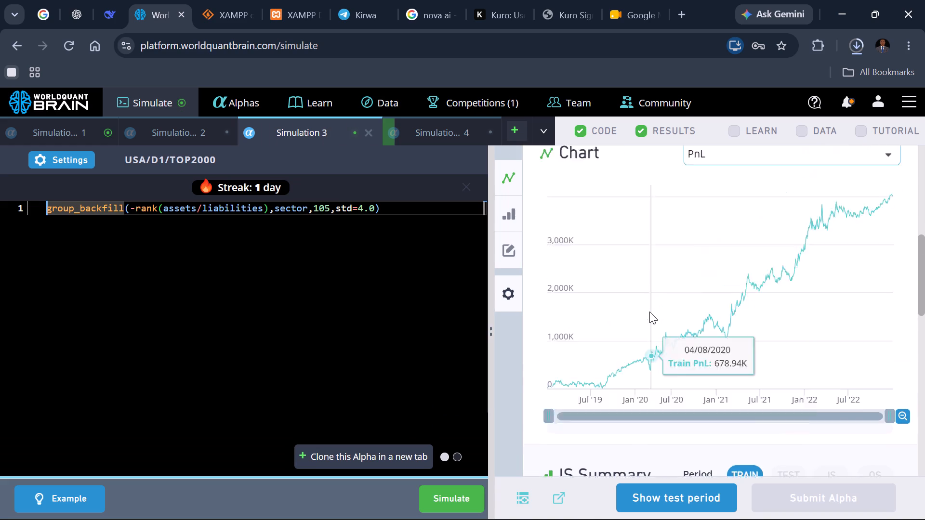
pyautogui.click(663, 489)
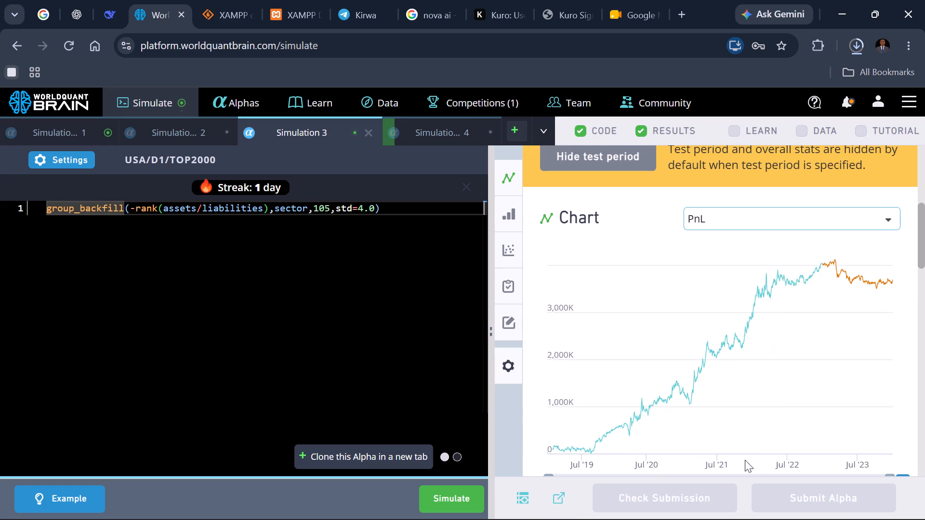
pyautogui.scroll(-3, 844, 376)
pyautogui.click(835, 324)
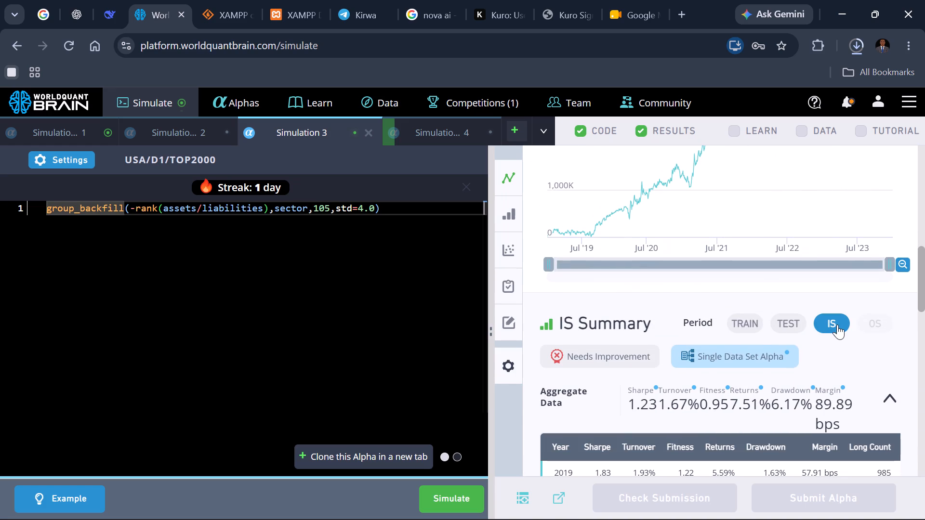
# Expand Simulation 3's failed IS tests and run its self-correlation check.
pyautogui.scroll(-2, 837, 325)
pyautogui.scroll(1, 837, 325)
pyautogui.scroll(-1, 829, 329)
pyautogui.scroll(1, 826, 331)
pyautogui.scroll(-6, 826, 331)
pyautogui.click(792, 329)
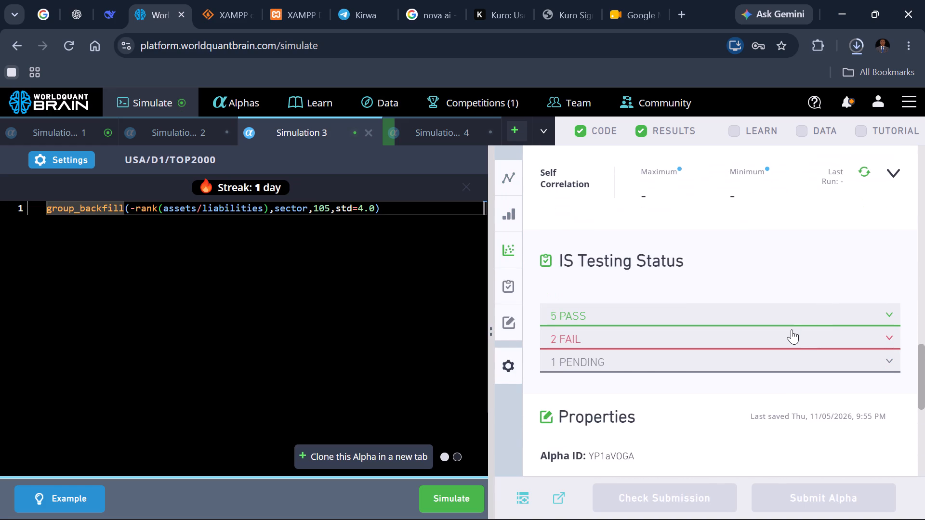
pyautogui.click(864, 168)
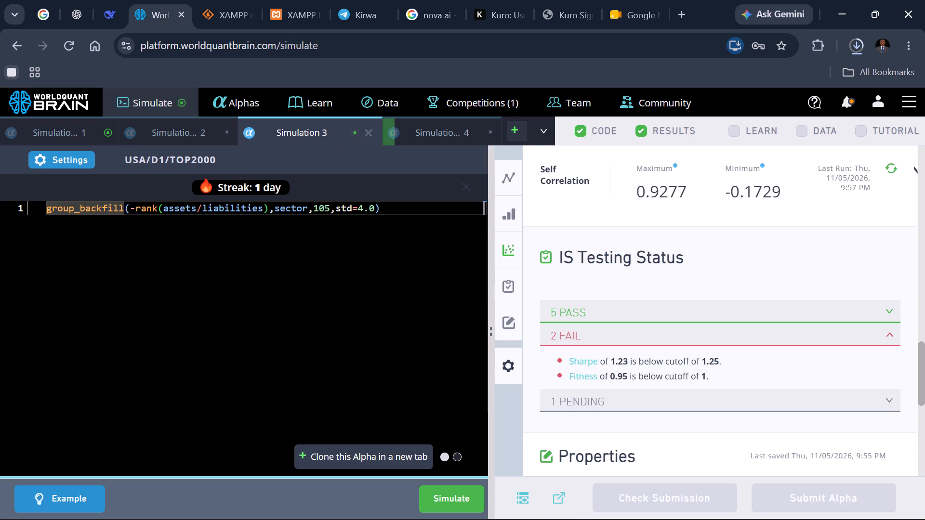
# Set Simulation 3's universe to TOP3000 and neutralization to Sector, apply the settings and rerun the simulation.
pyautogui.doubleClick(181, 207)
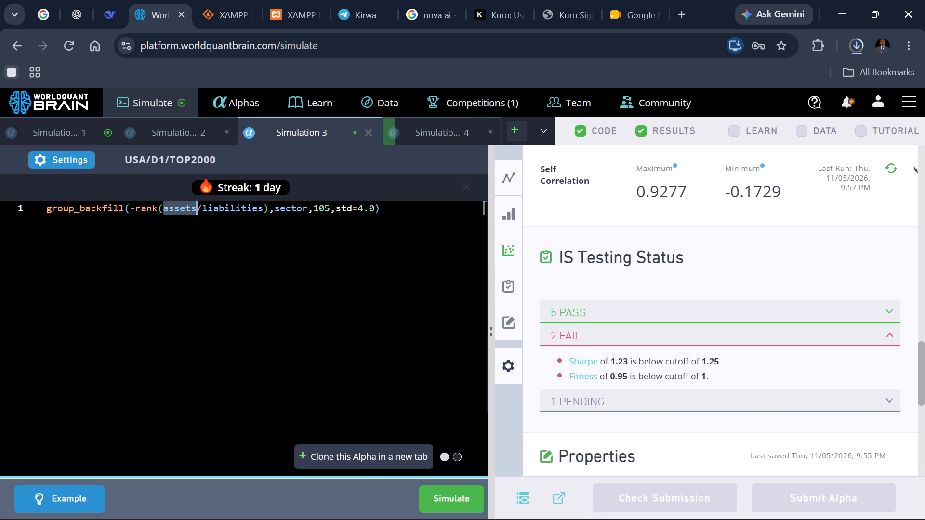
pyautogui.click(93, 165)
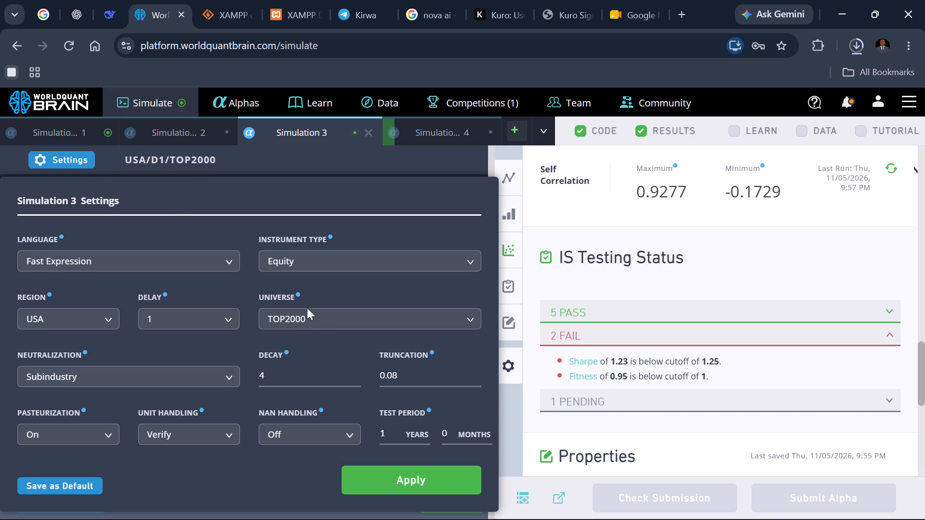
pyautogui.click(321, 321)
pyautogui.click(315, 339)
pyautogui.click(165, 369)
pyautogui.click(145, 438)
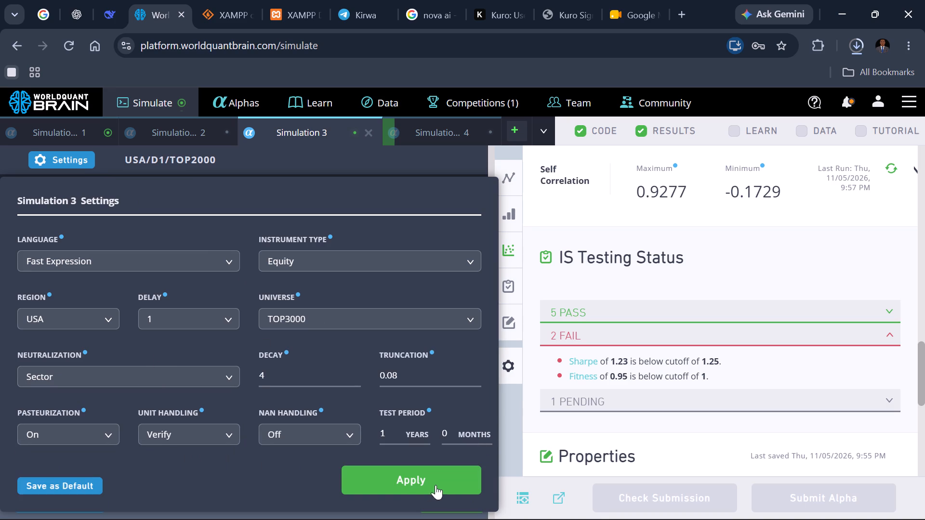
pyautogui.click(434, 483)
pyautogui.click(439, 502)
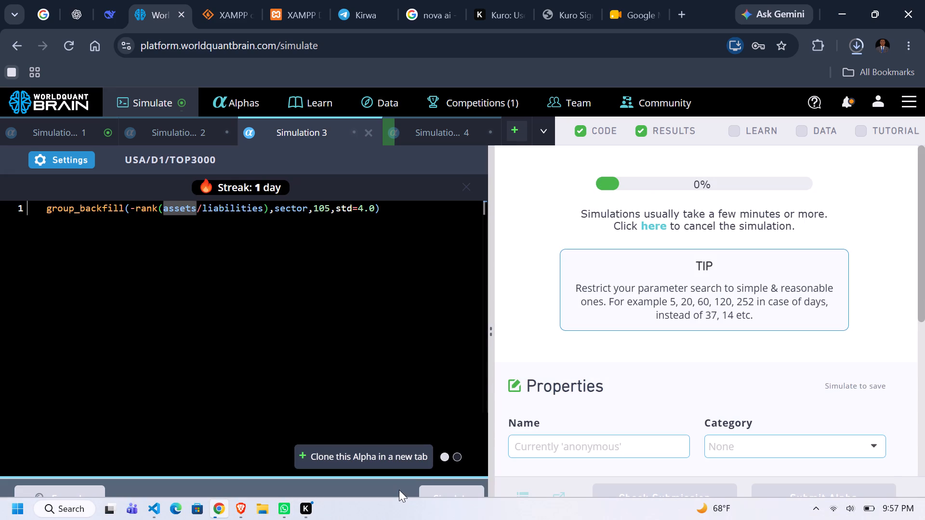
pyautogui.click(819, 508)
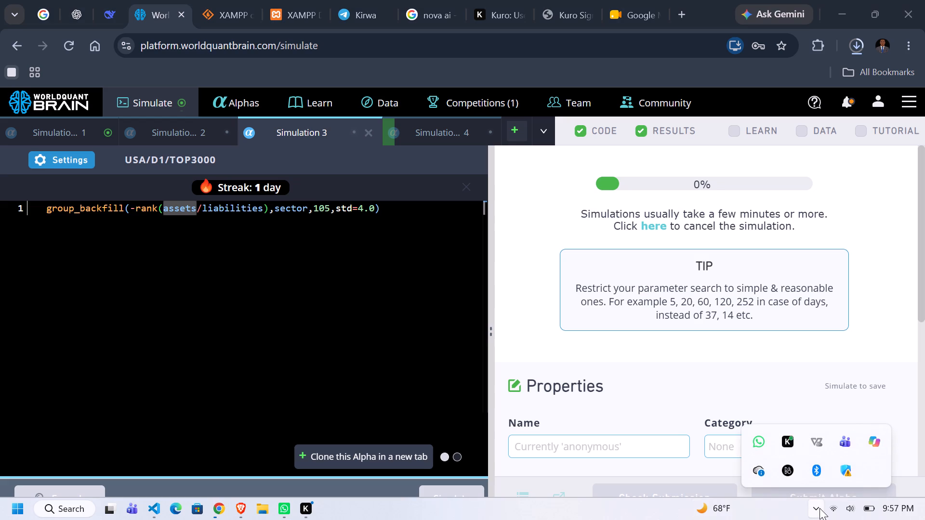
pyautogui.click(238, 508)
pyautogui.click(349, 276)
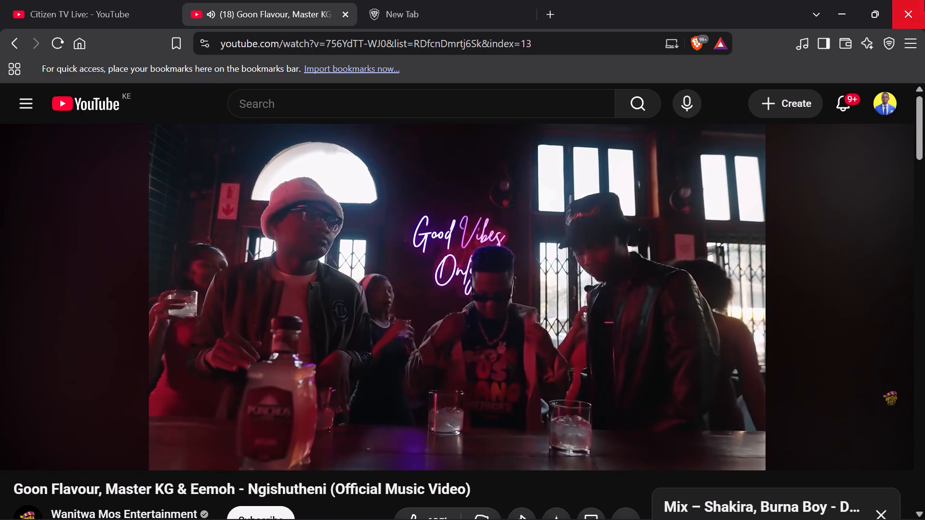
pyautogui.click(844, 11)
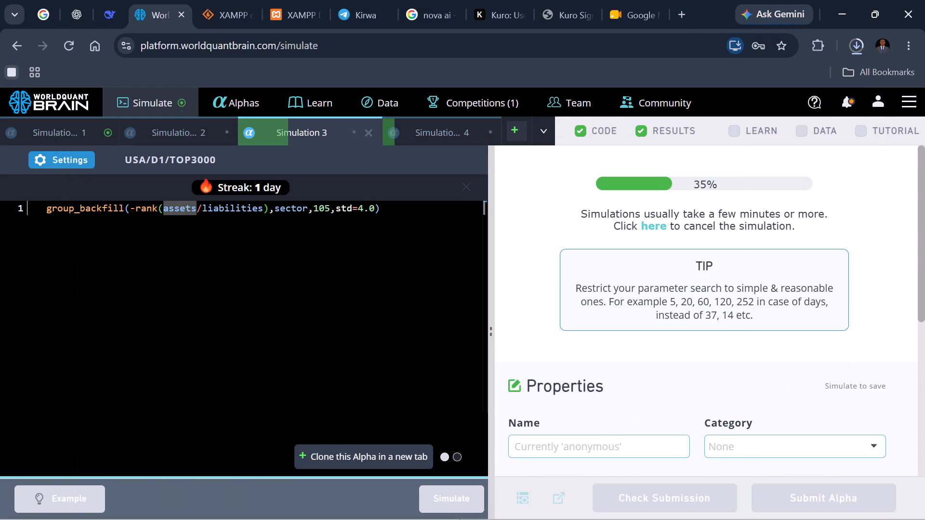
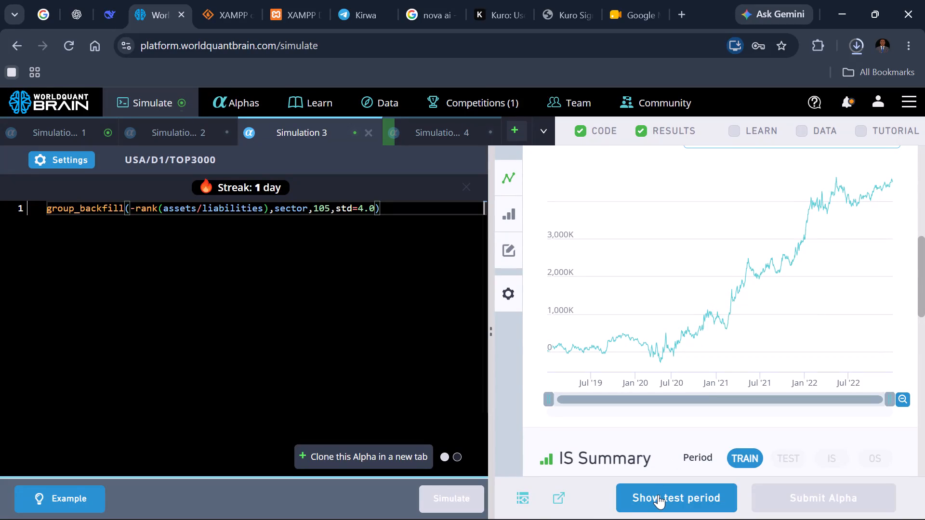
# Show the test period for Simulation 3's rerun results and display the IS period in the summary.
pyautogui.click(658, 494)
pyautogui.scroll(-1, 764, 377)
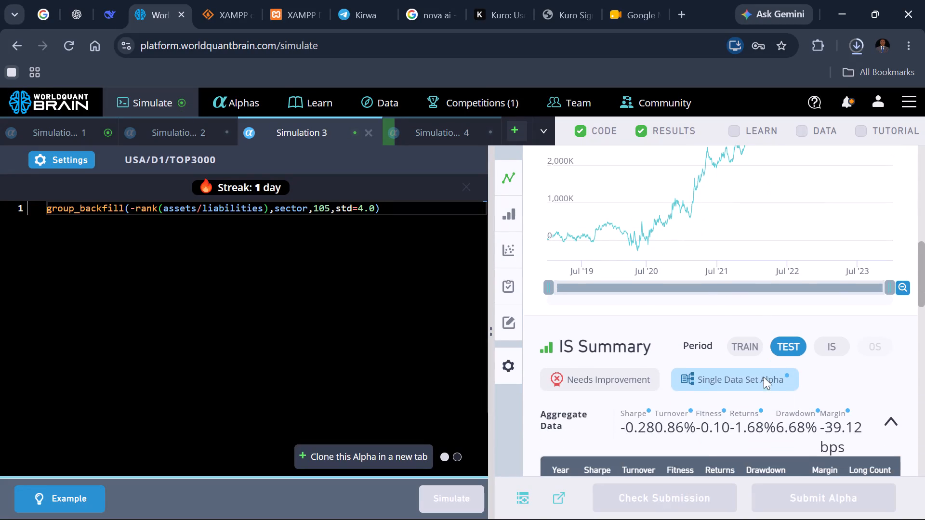
pyautogui.scroll(-1, 764, 377)
pyautogui.click(839, 345)
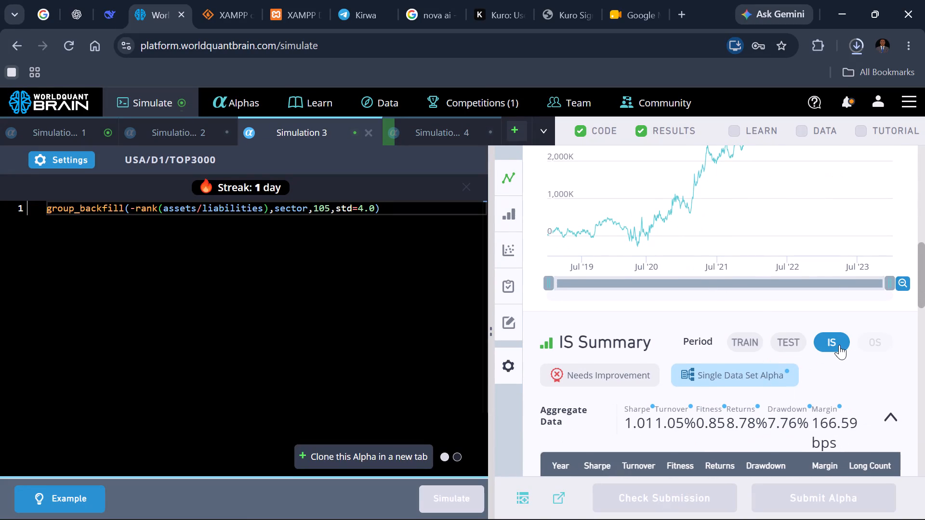